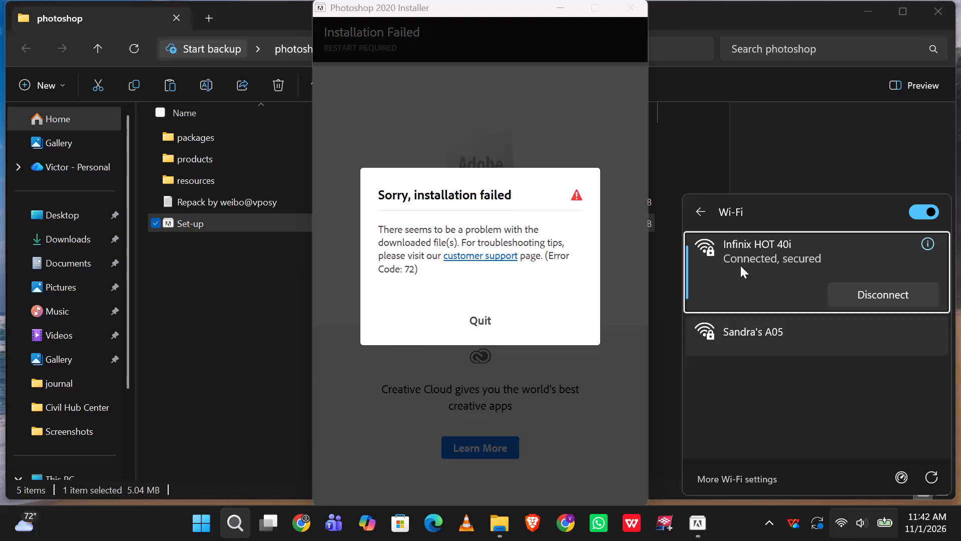
# Quit the Photoshop 2020 Installer from its error message and try to close the installer window.
pyautogui.click(475, 324)
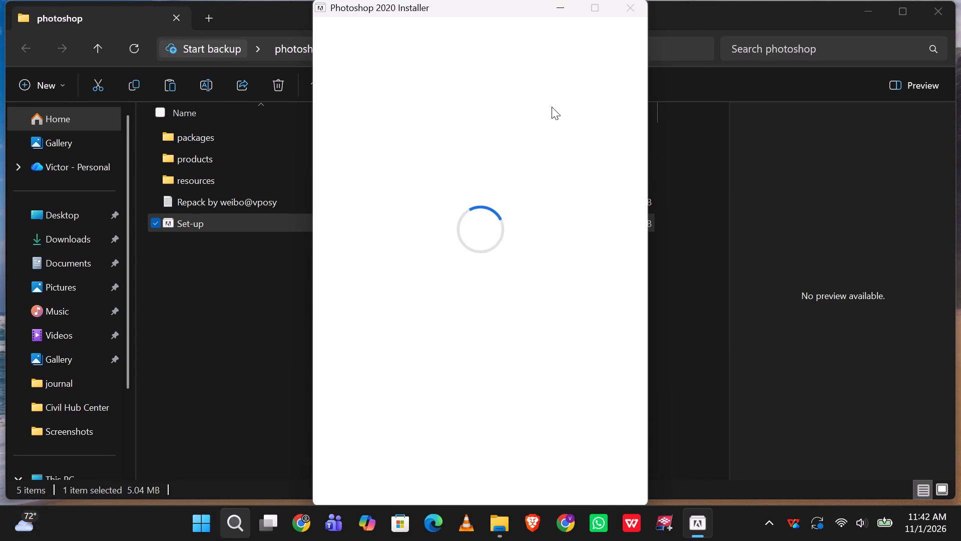
pyautogui.click(630, 6)
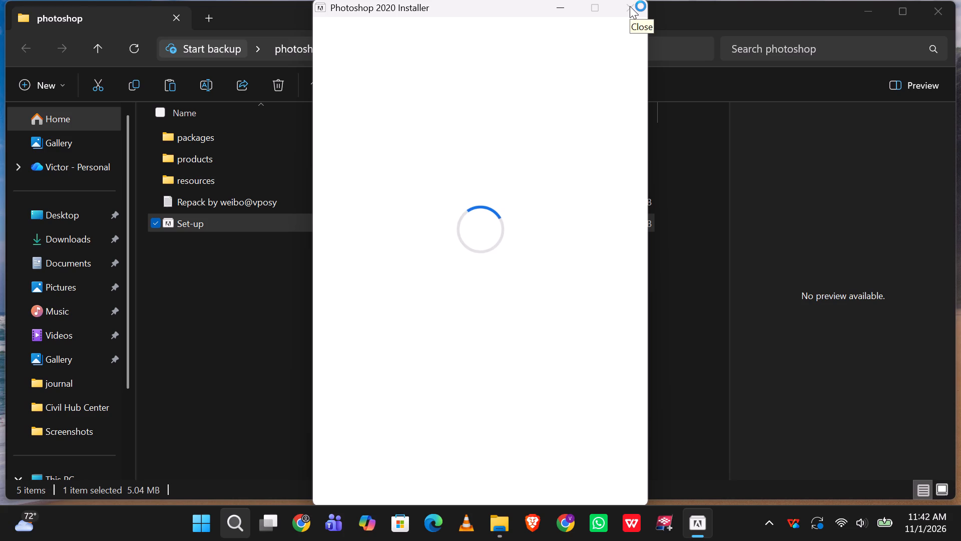
pyautogui.click(630, 6)
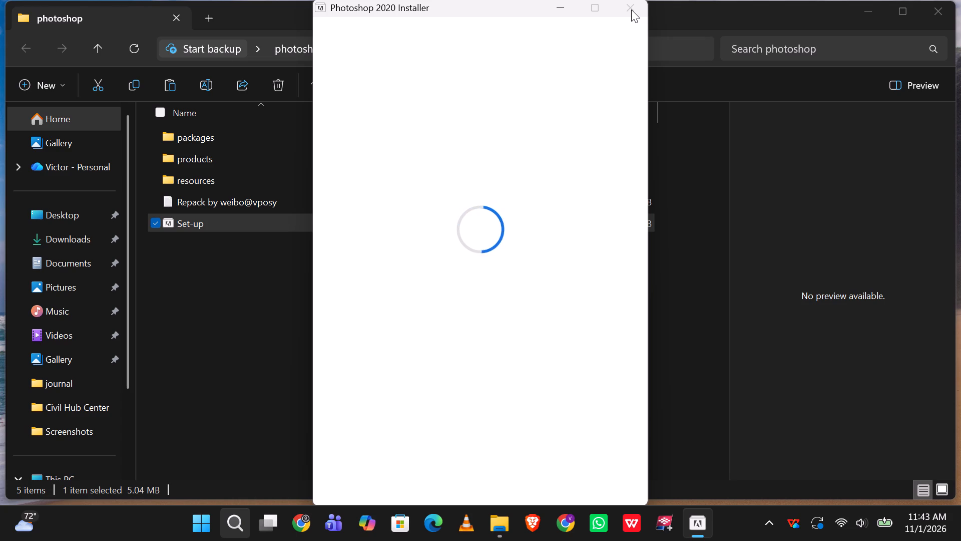
# Close the stuck Photoshop 2020 installer, opening Task Manager to end it.
pyautogui.tripleClick(631, 10)
pyautogui.click(631, 10)
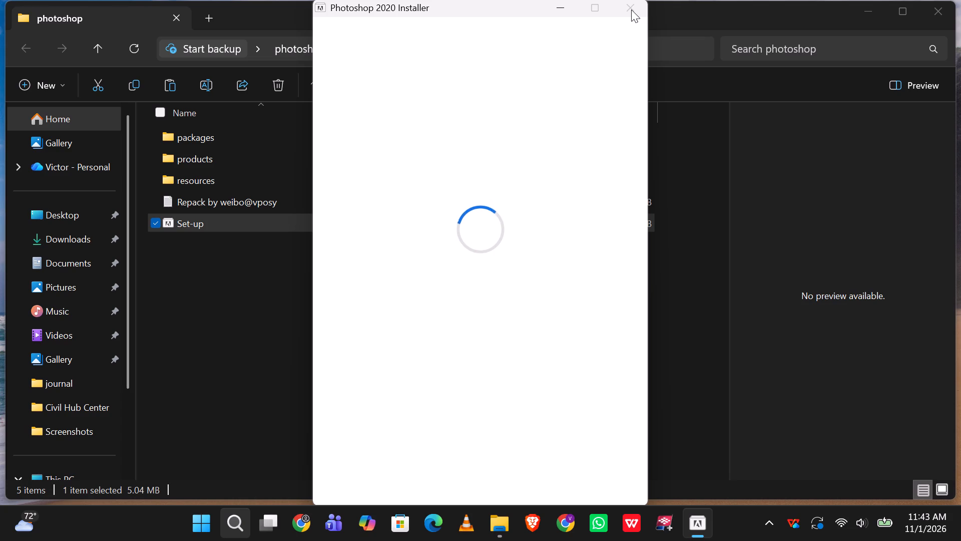
pyautogui.rightClick(631, 10)
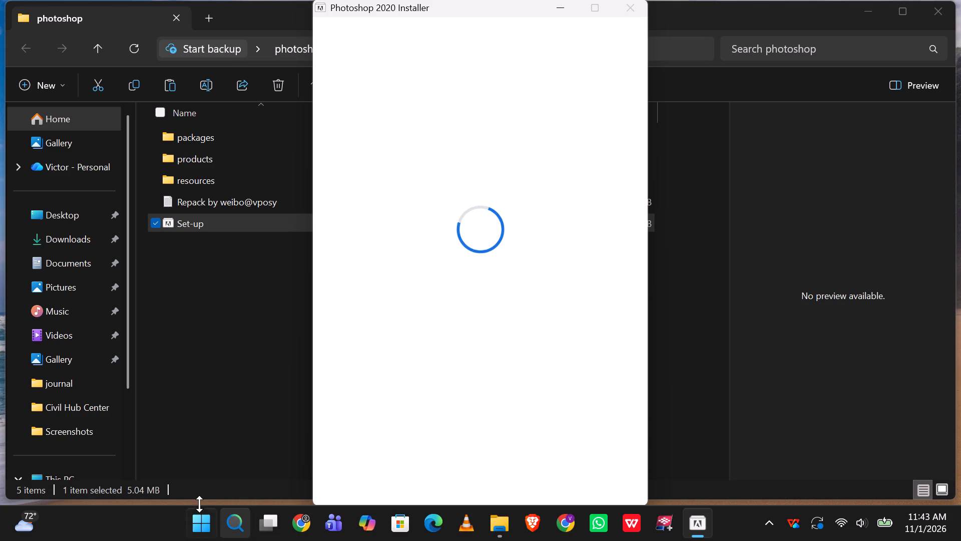
pyautogui.click(236, 521)
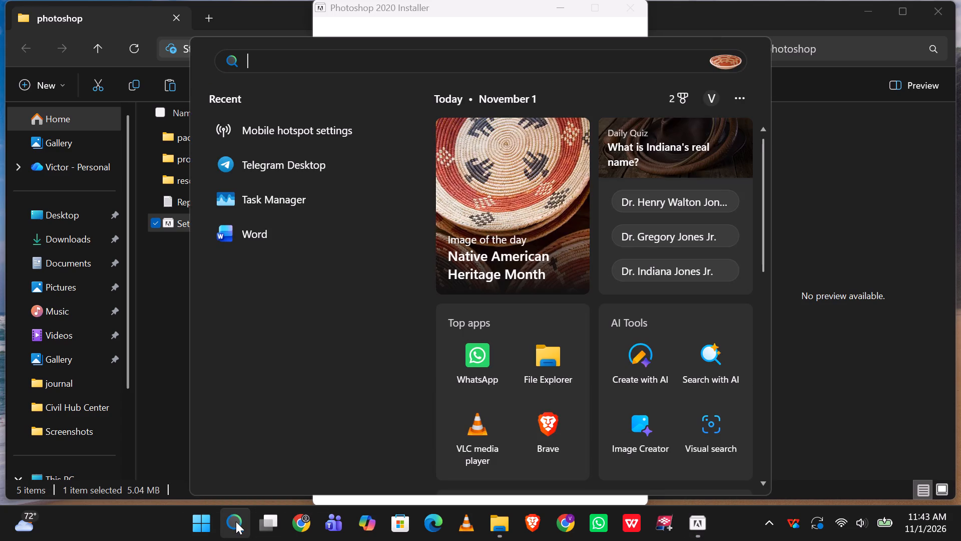
pyautogui.write('tas')
pyautogui.press('k')
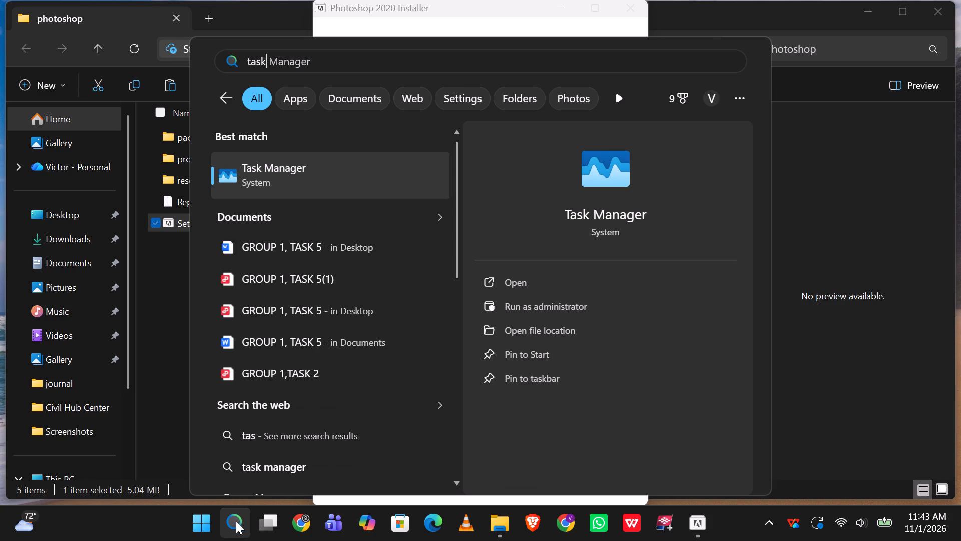
pyautogui.click(506, 282)
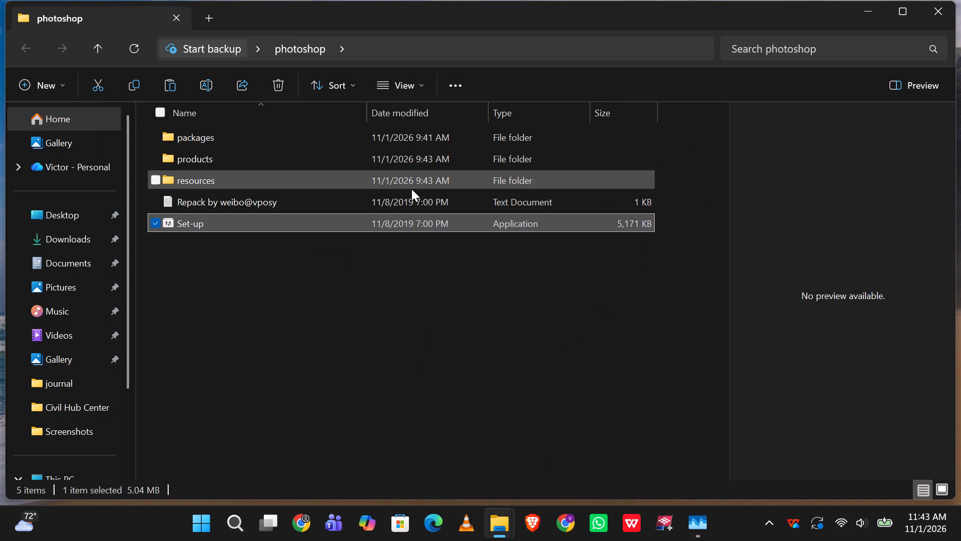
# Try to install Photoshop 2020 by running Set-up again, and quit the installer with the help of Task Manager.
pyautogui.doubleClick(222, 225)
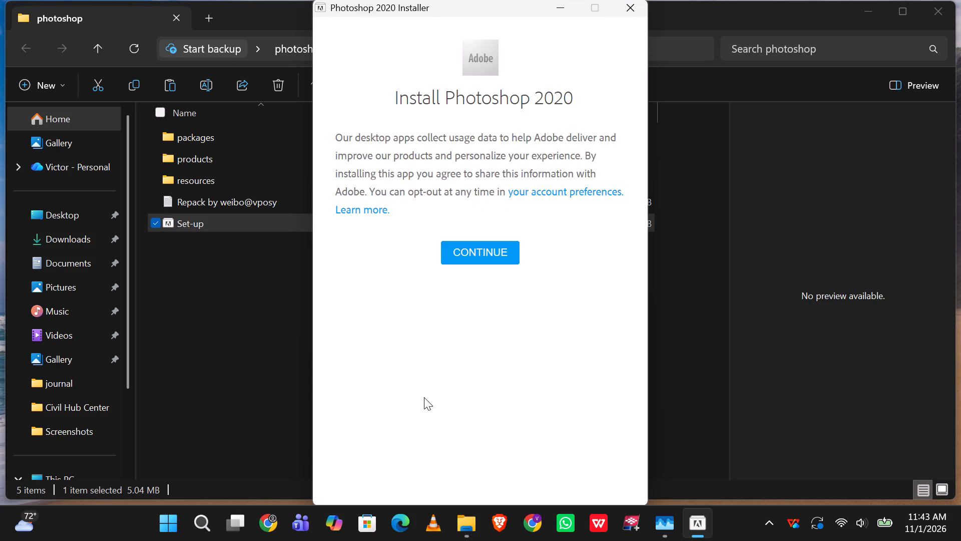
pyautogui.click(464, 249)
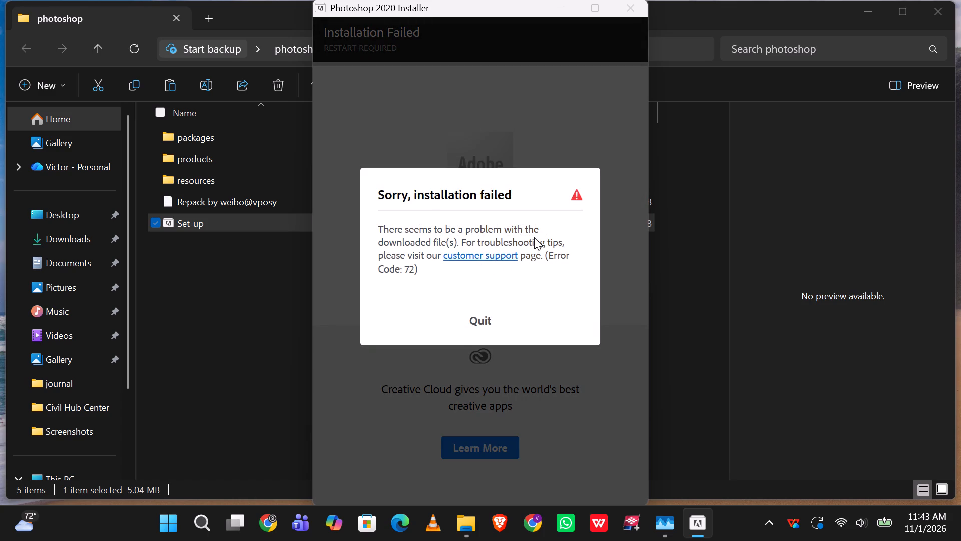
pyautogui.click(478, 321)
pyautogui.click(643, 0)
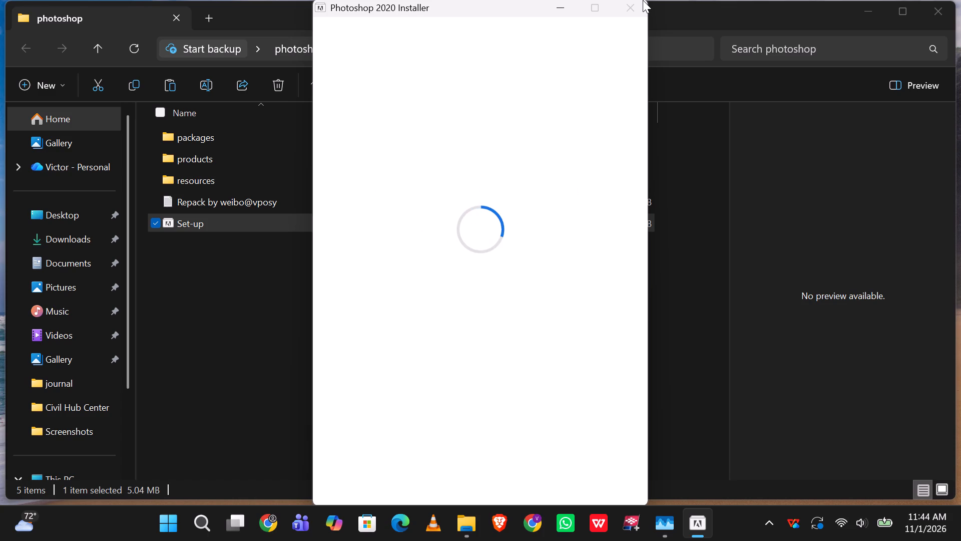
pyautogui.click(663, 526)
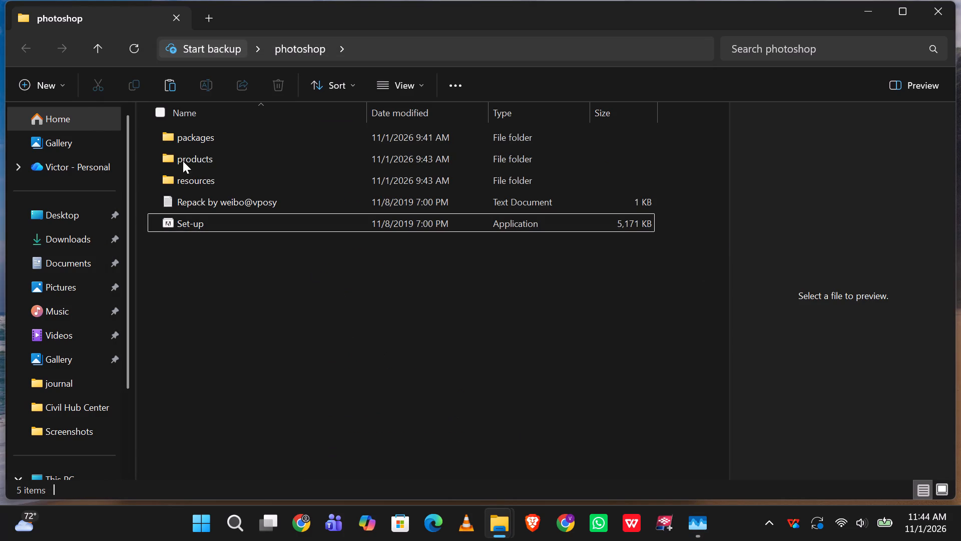
# Examine the contents of the resources, products and packages folders, including AAM and IPC, and return to the photoshop folder.
pyautogui.doubleClick(213, 181)
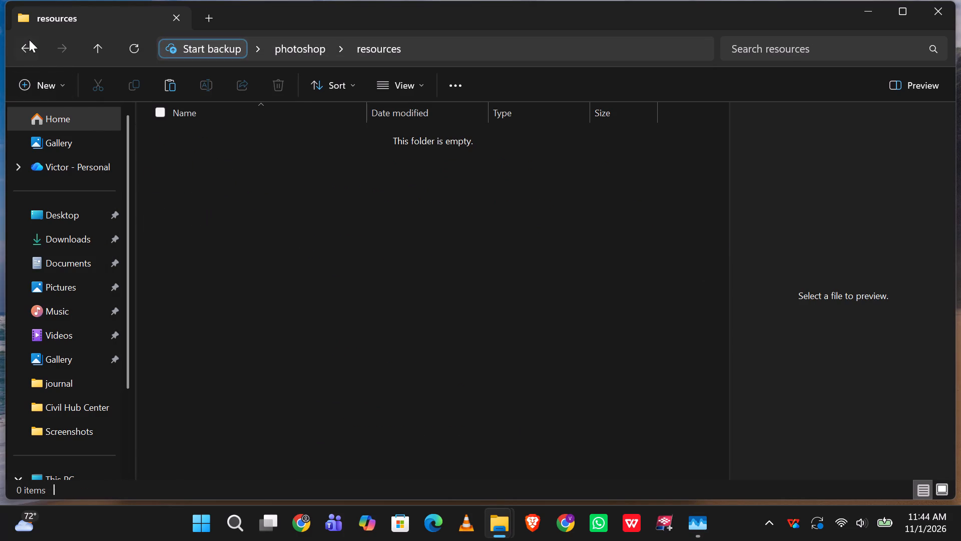
pyautogui.click(29, 40)
pyautogui.doubleClick(204, 160)
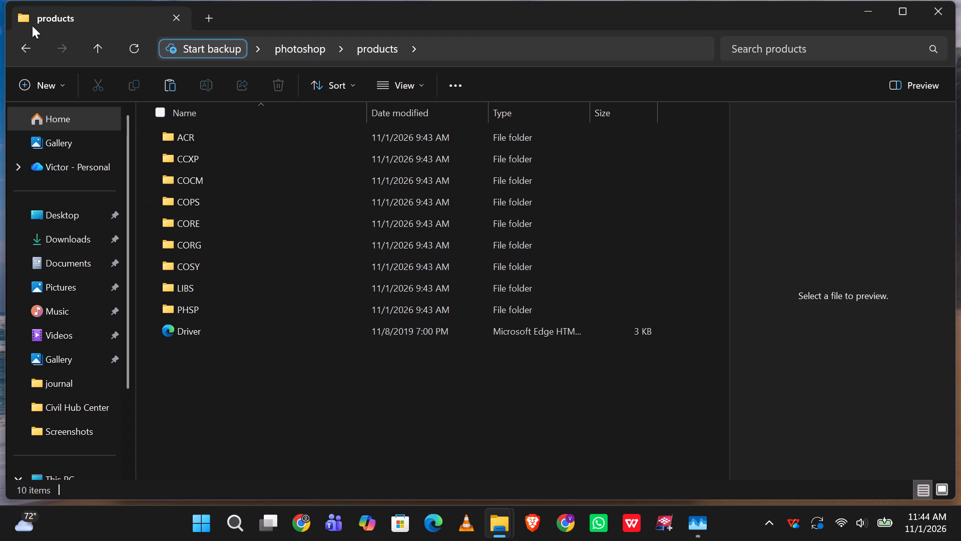
pyautogui.click(26, 46)
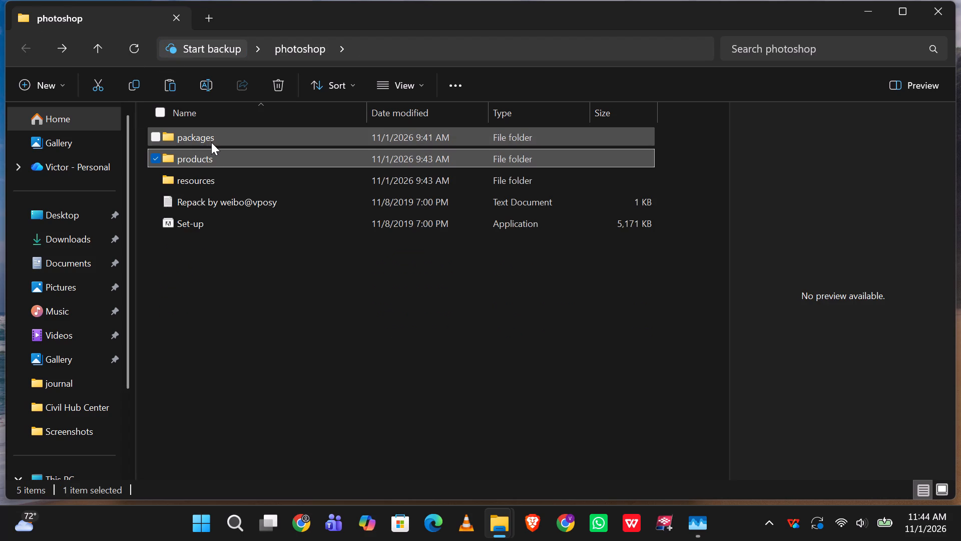
pyautogui.doubleClick(211, 142)
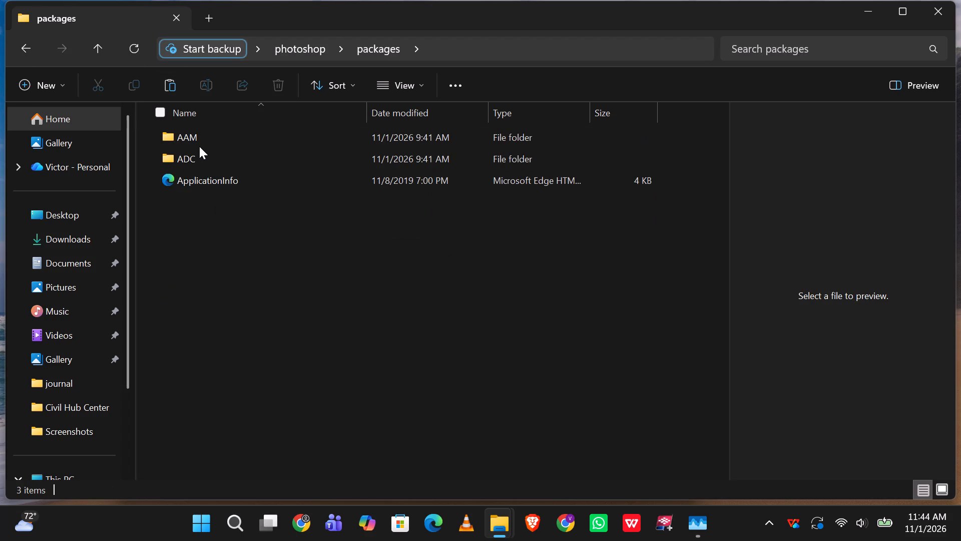
pyautogui.doubleClick(198, 144)
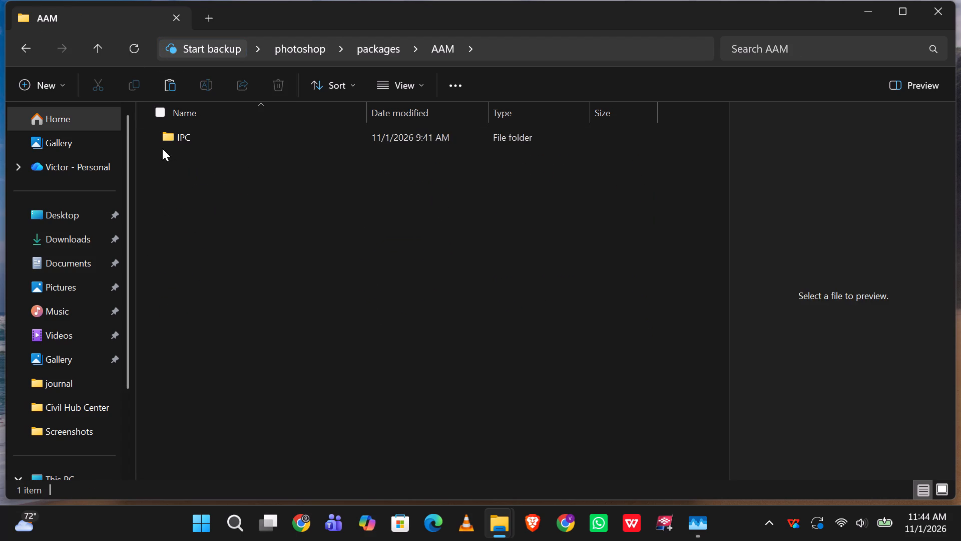
pyautogui.doubleClick(179, 136)
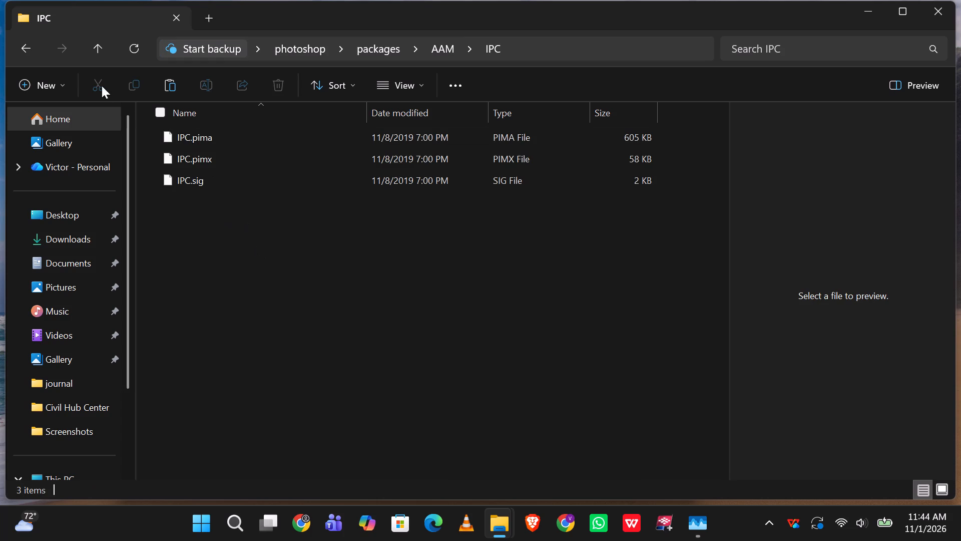
pyautogui.click(22, 49)
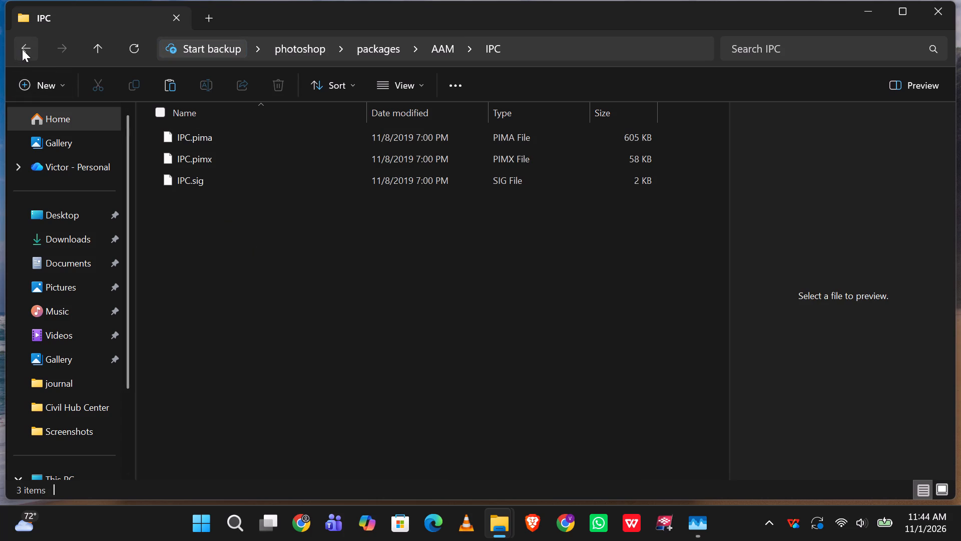
pyautogui.click(22, 49)
pyautogui.click(22, 49)
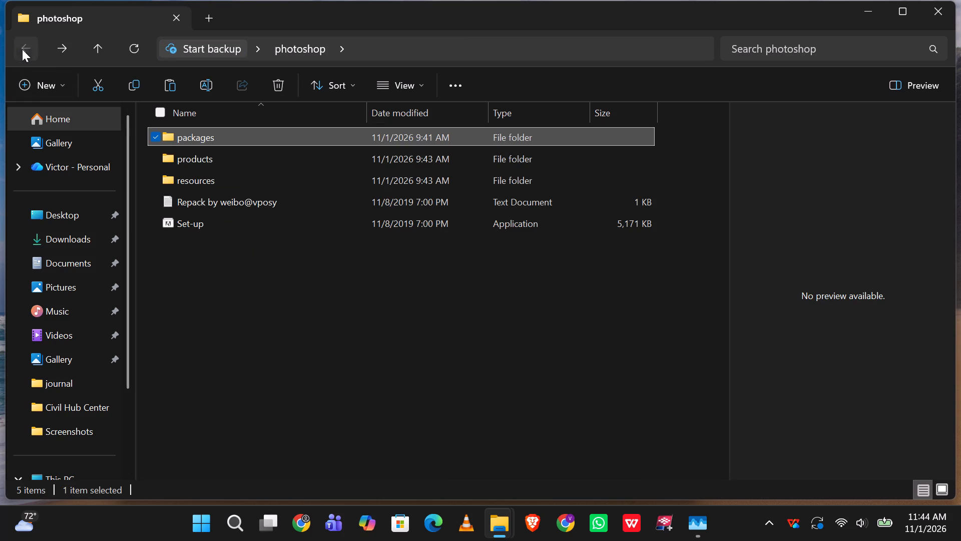
pyautogui.click(22, 49)
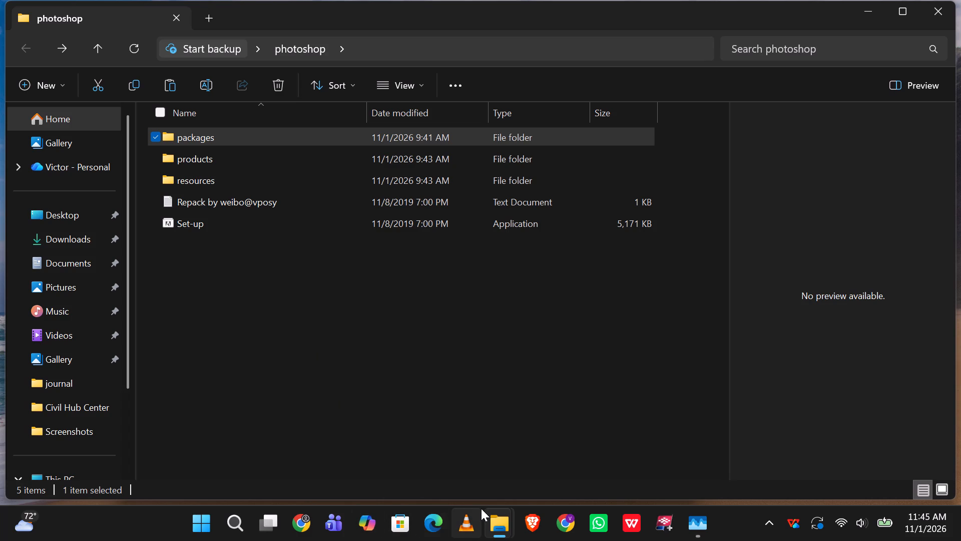
# Switch to the Chrome browser.
pyautogui.click(561, 520)
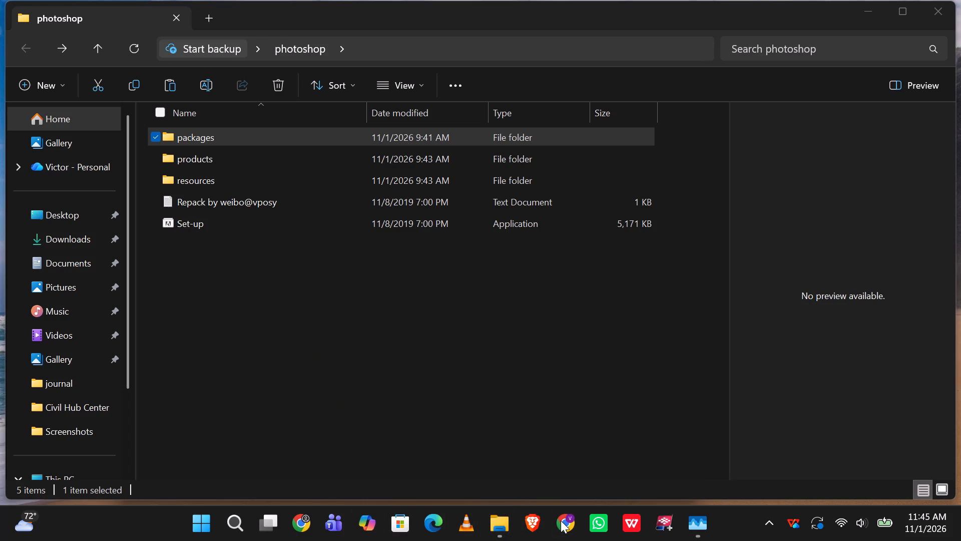
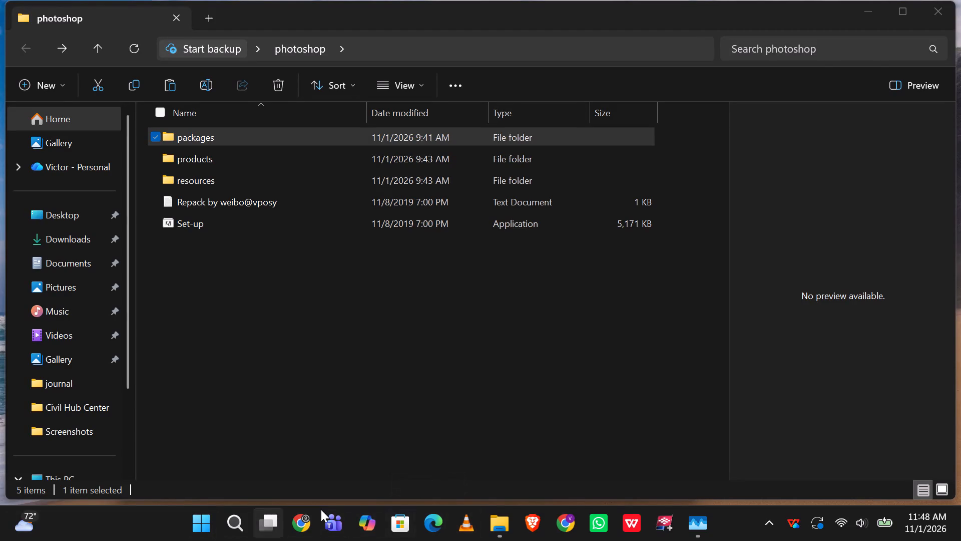
# Try to open the Chrome browser, trying the work profile and the other pinned Chrome profile.
pyautogui.click(578, 526)
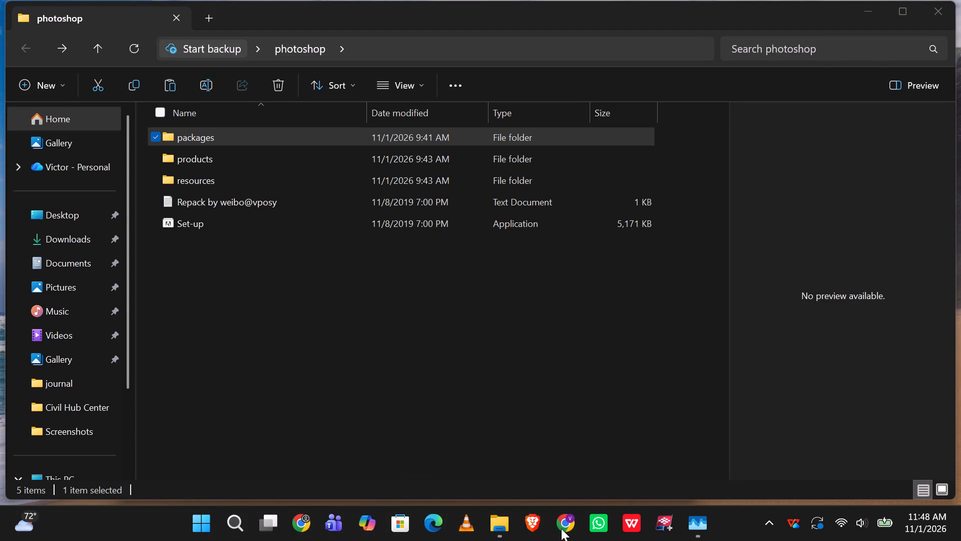
pyautogui.moveTo(561, 528); pyautogui.dragTo(553, 528, button='right')
pyautogui.rightClick(564, 522)
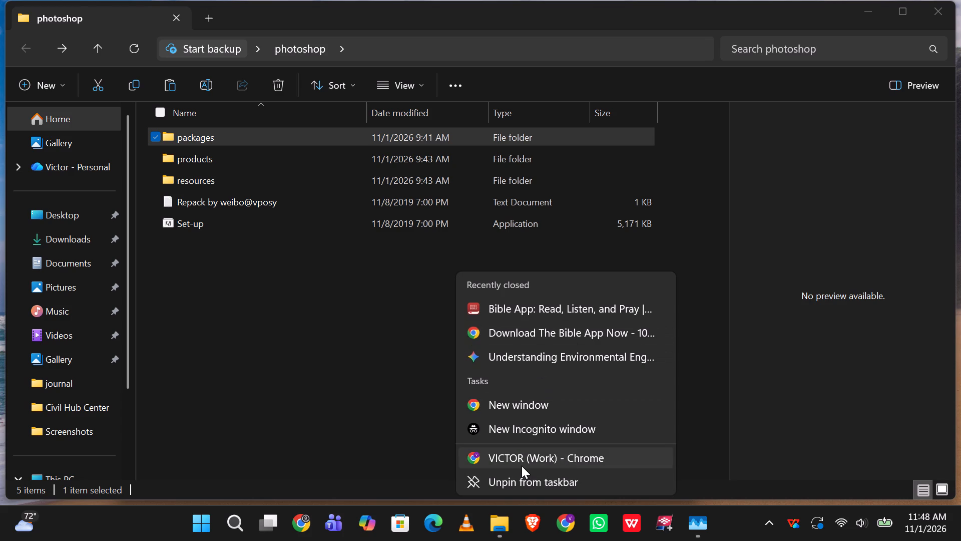
pyautogui.moveTo(376, 437); pyautogui.dragTo(313, 513)
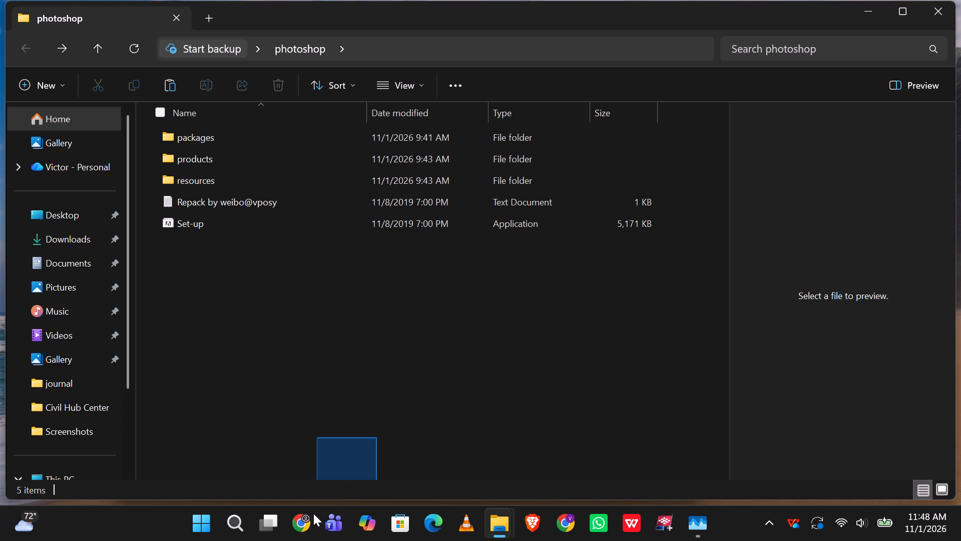
pyautogui.moveTo(313, 513); pyautogui.dragTo(305, 513)
pyautogui.click(304, 517)
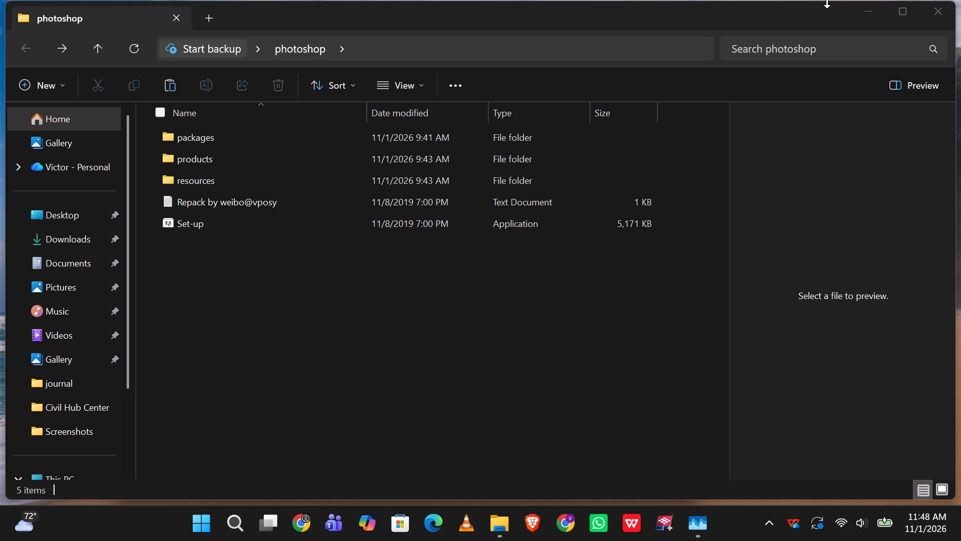
# Minimize the photoshop folder window, open the Firefox browser and decline making it the primary browser.
pyautogui.click(880, 12)
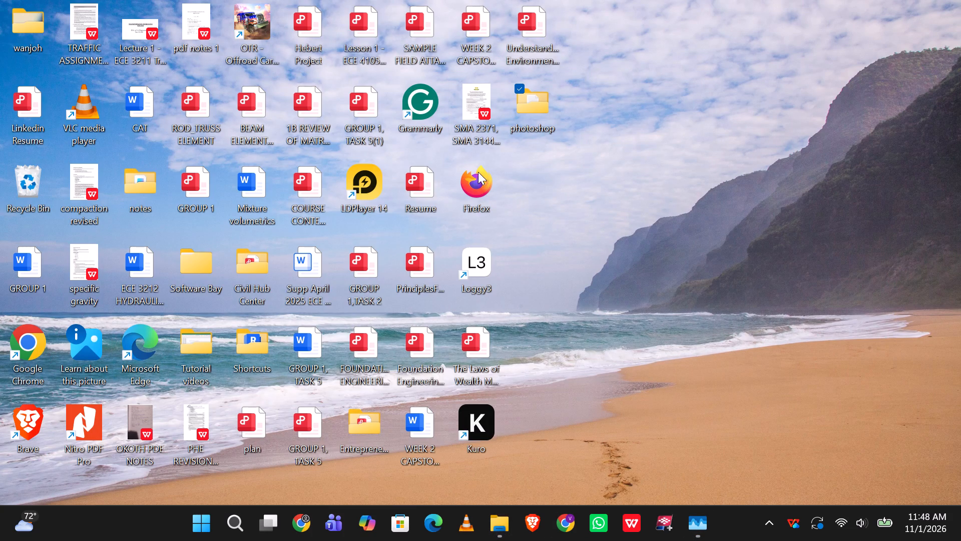
pyautogui.doubleClick(30, 351)
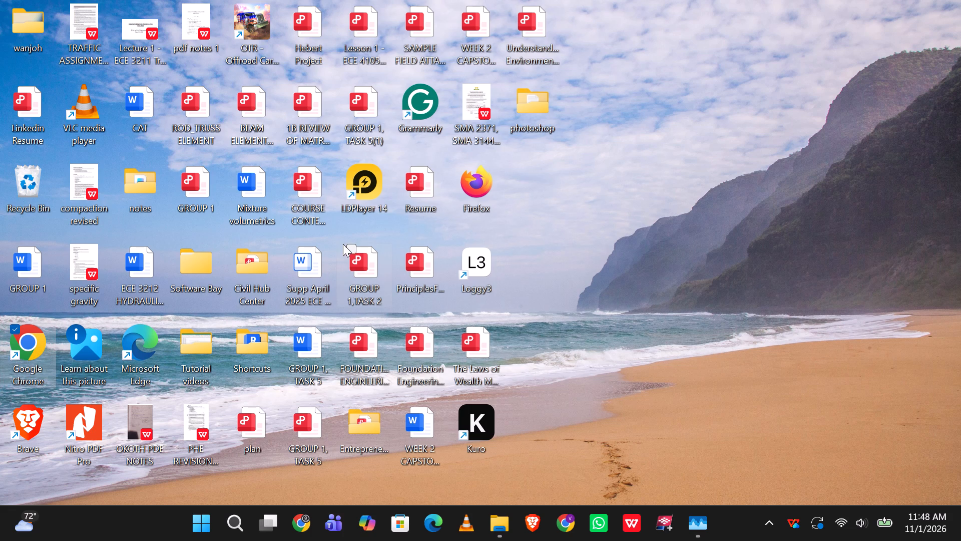
pyautogui.doubleClick(477, 194)
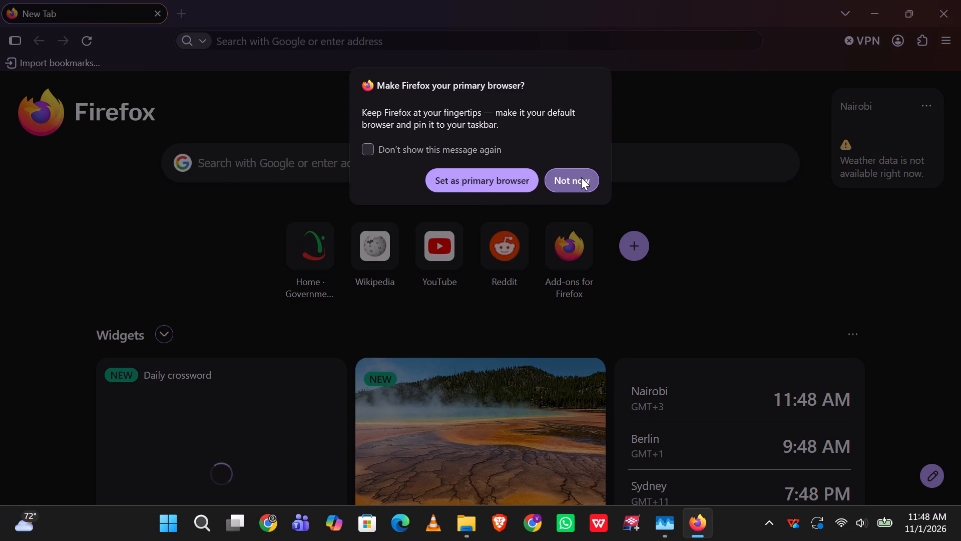
pyautogui.click(581, 177)
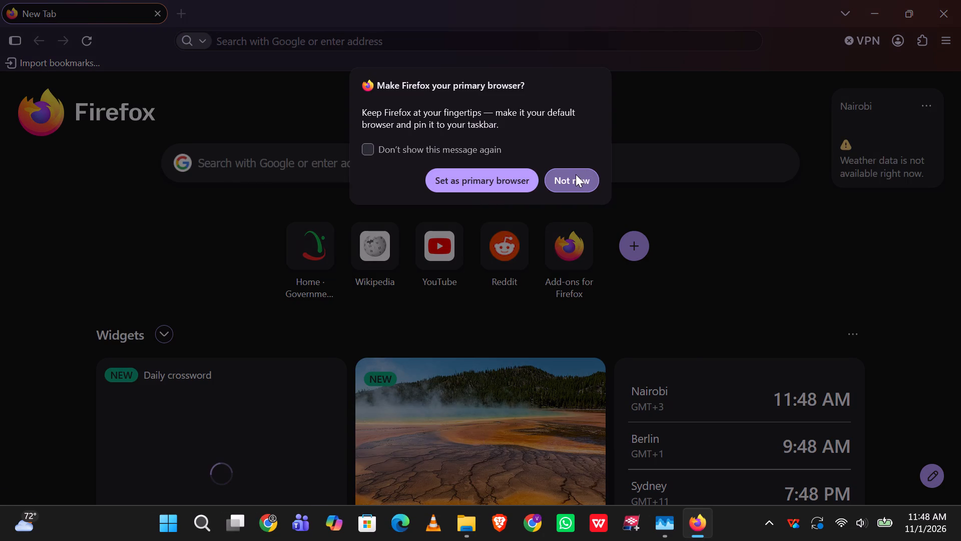
pyautogui.click(576, 174)
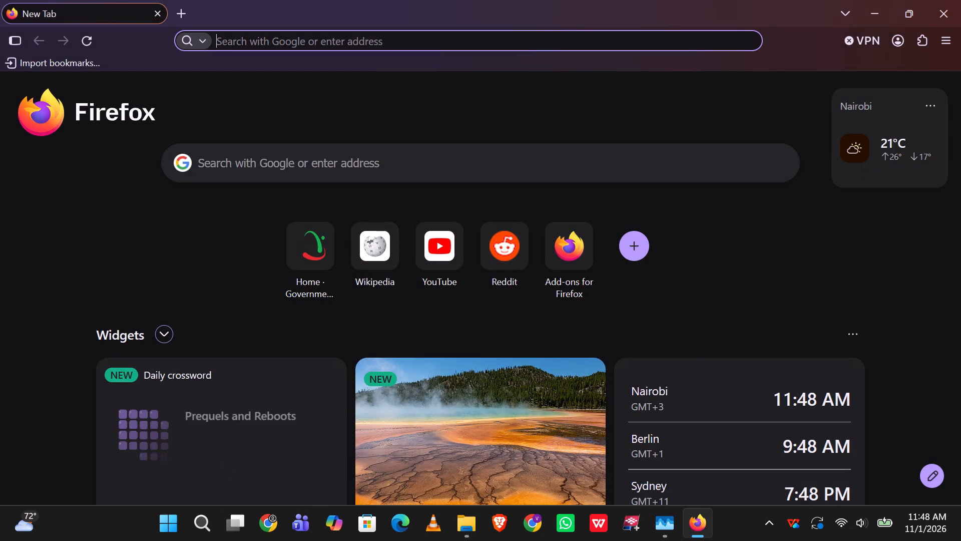
# Search the web for "photopea online", open the Photopea site and start its online editor.
pyautogui.click(339, 43)
pyautogui.write('pho')
pyautogui.press('t')
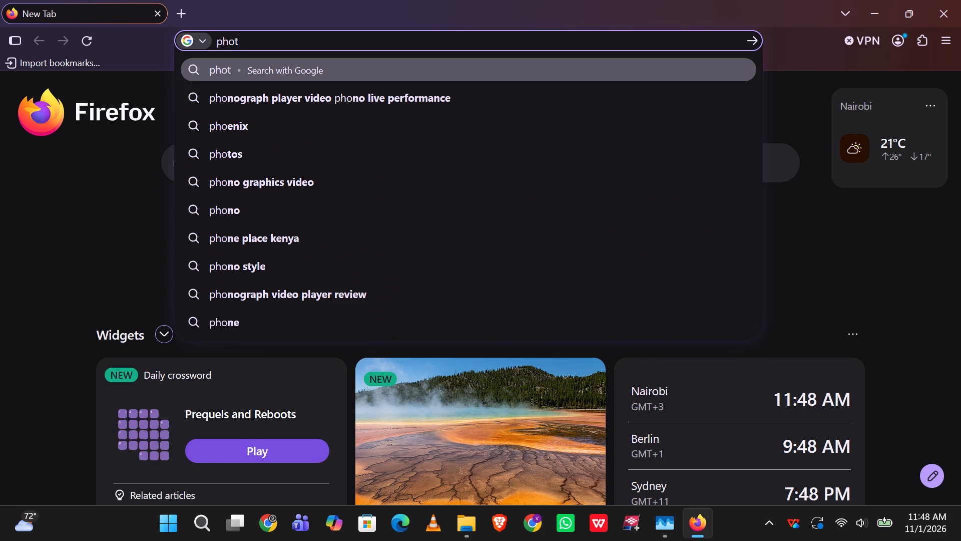
pyautogui.write('opea')
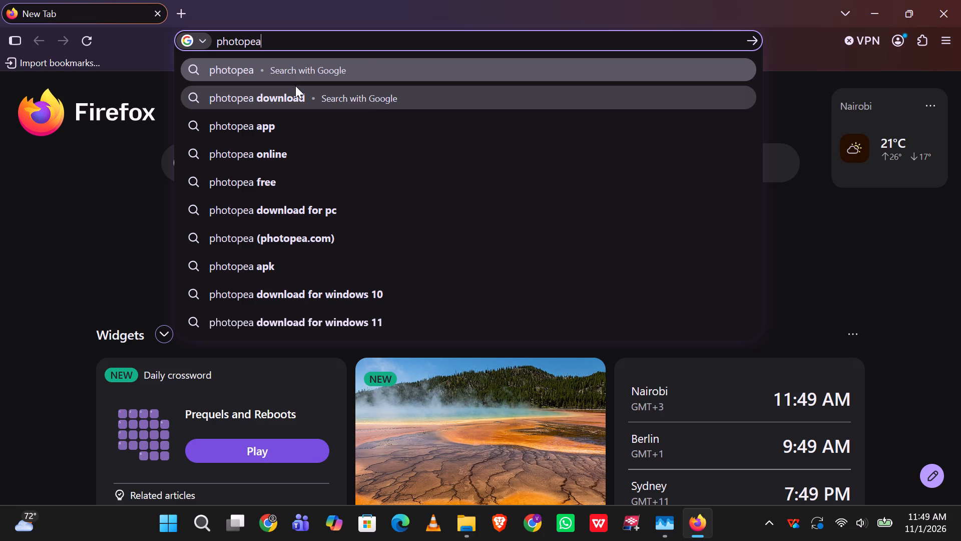
pyautogui.click(278, 160)
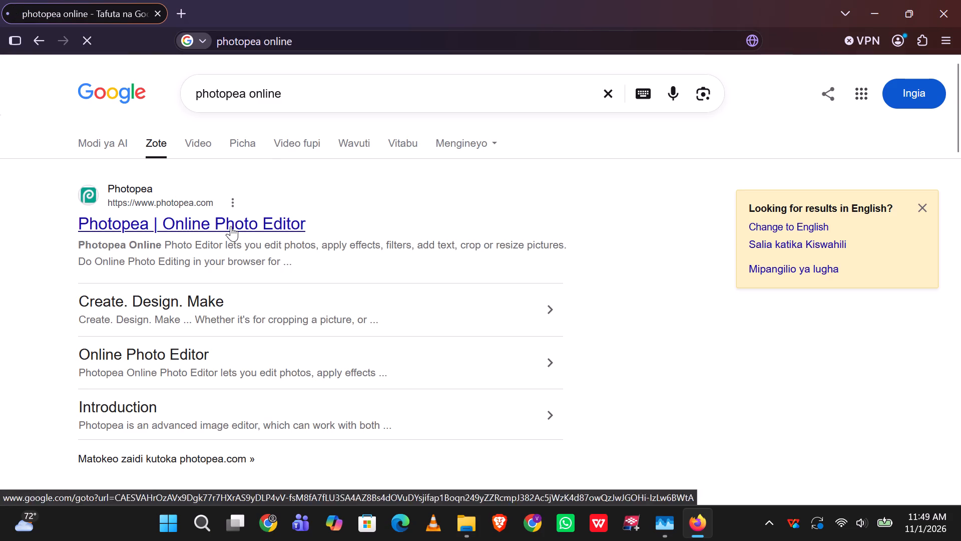
pyautogui.click(231, 226)
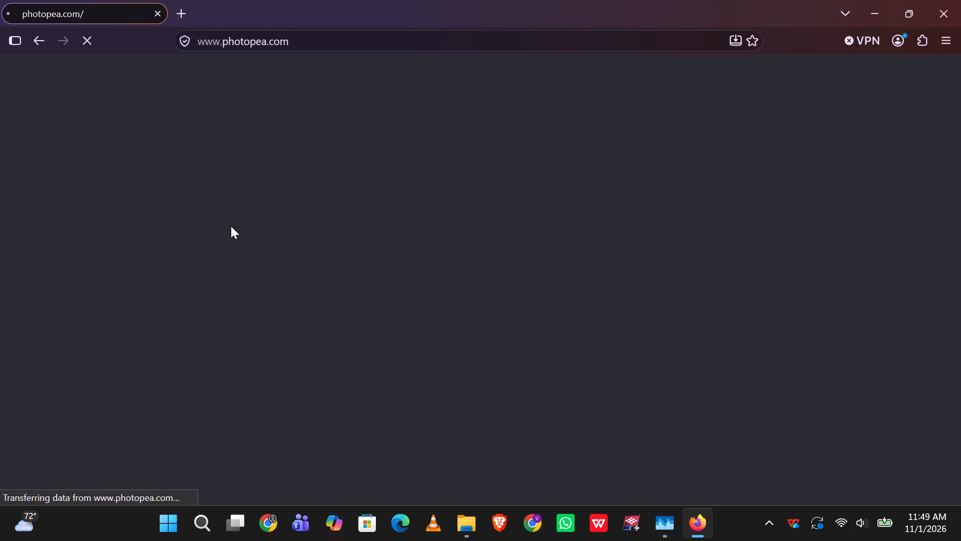
pyautogui.scroll(-2, 379, 360)
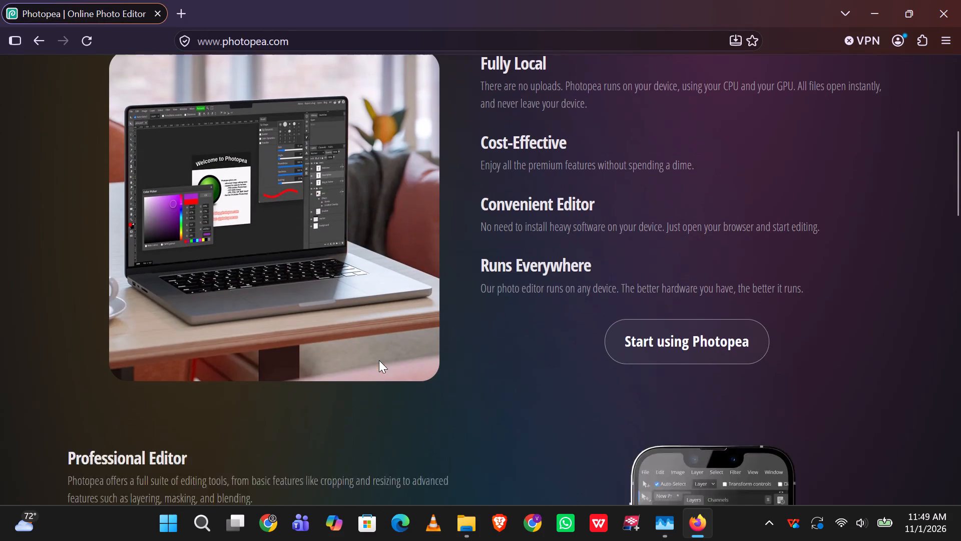
pyautogui.scroll(2, 379, 360)
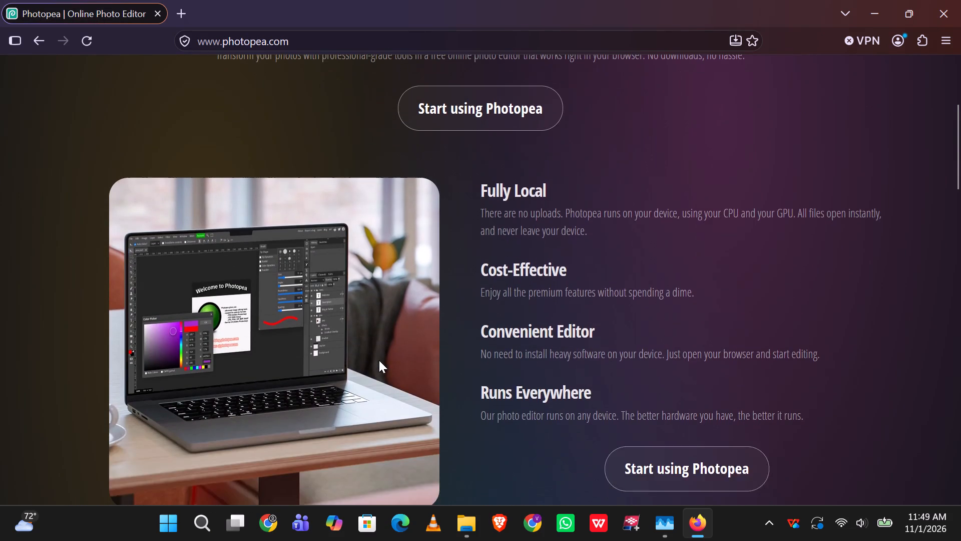
pyautogui.click(484, 179)
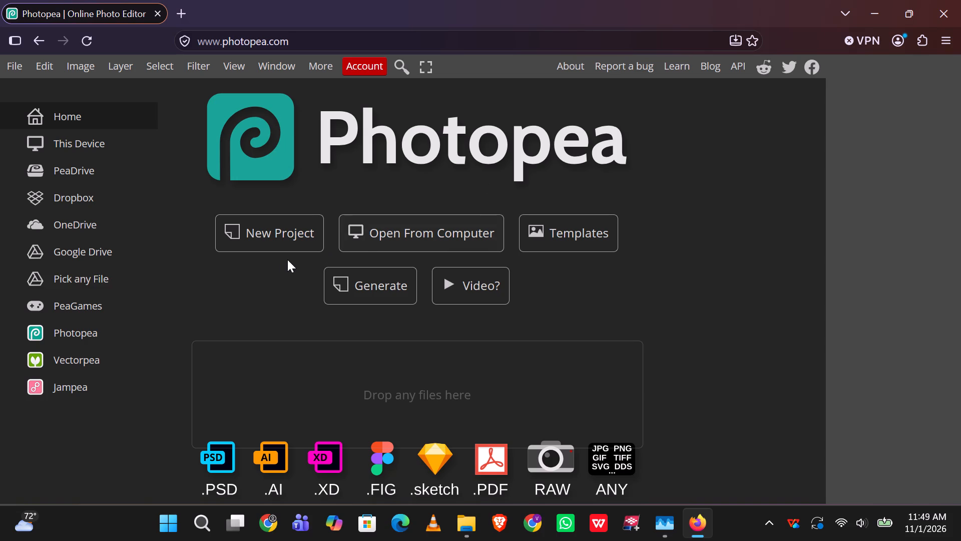
# Create a new project from the Youtube Thumbnail preset, 1280 x 720 px with a white background.
pyautogui.click(252, 219)
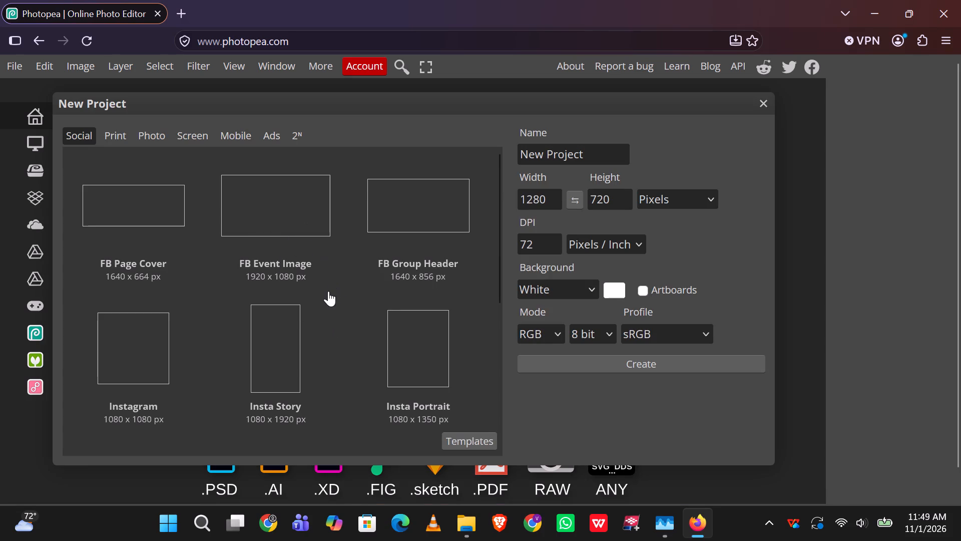
pyautogui.scroll(-1, 450, 366)
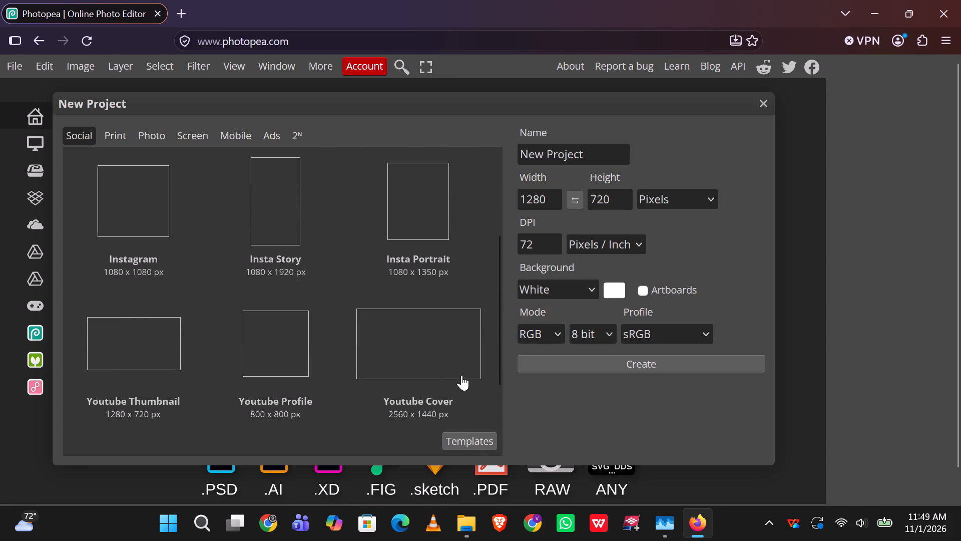
pyautogui.scroll(-1, 460, 376)
pyautogui.click(129, 310)
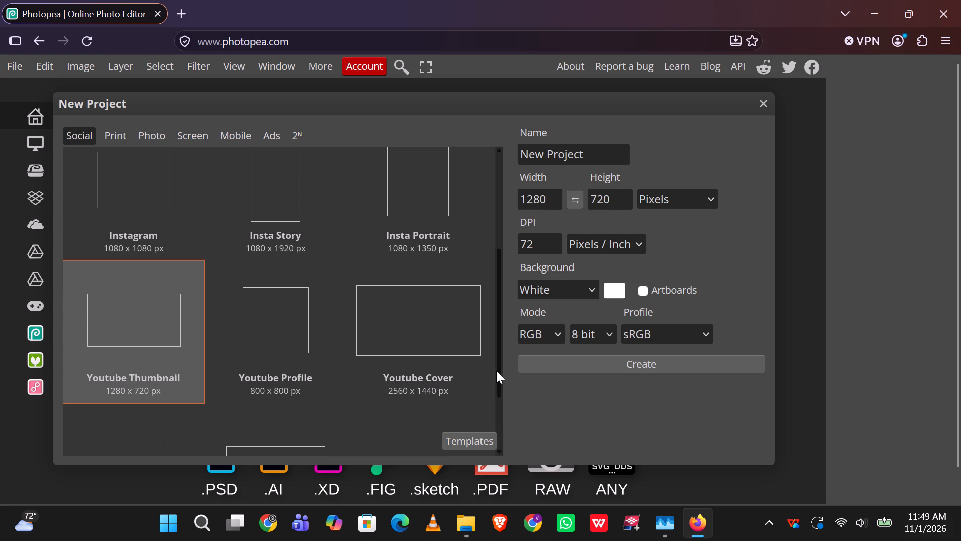
pyautogui.click(586, 360)
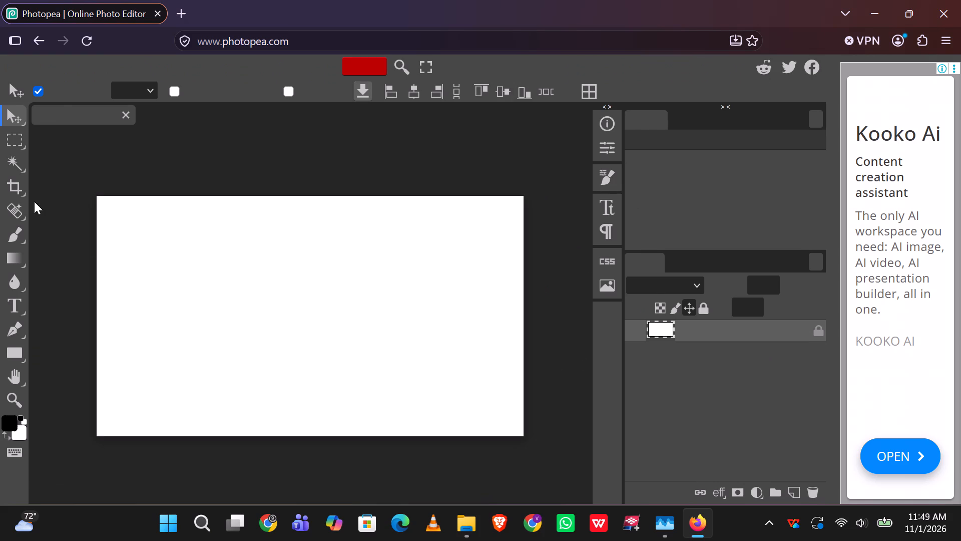
# Start a text layer in the upper-left part of the white canvas with the horizontal Type Tool.
pyautogui.click(19, 301)
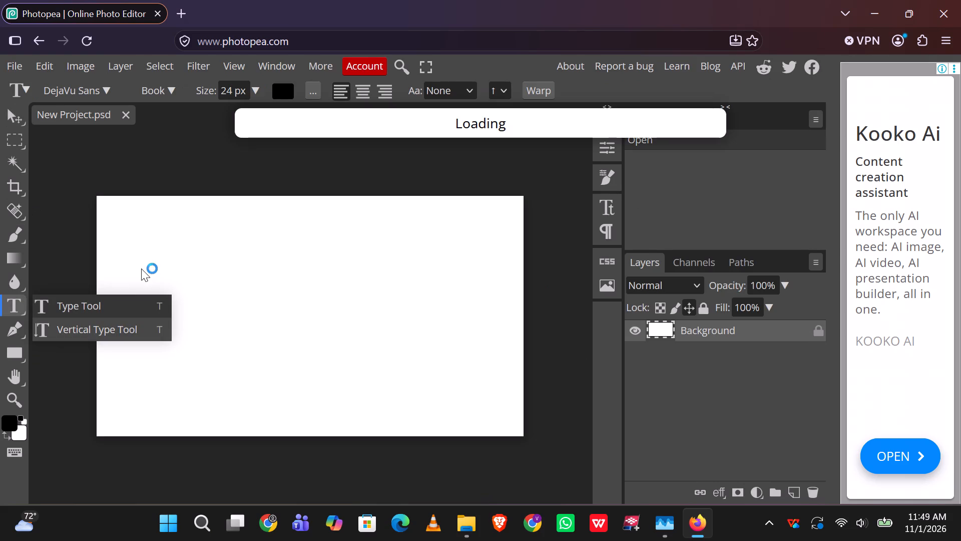
pyautogui.click(110, 307)
pyautogui.click(176, 272)
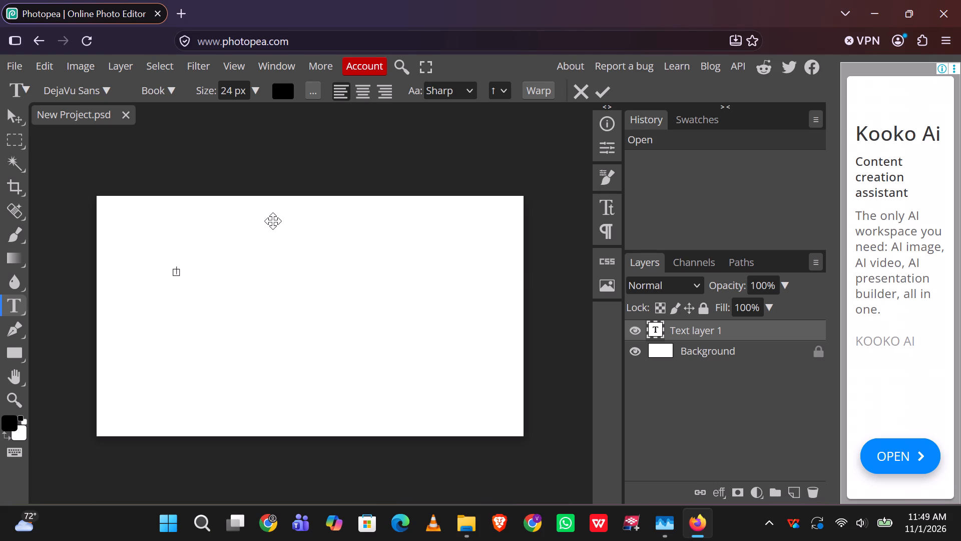
# Open the font choices for the new text layer and browse the font previews around DejaVu Sans.
pyautogui.click(117, 90)
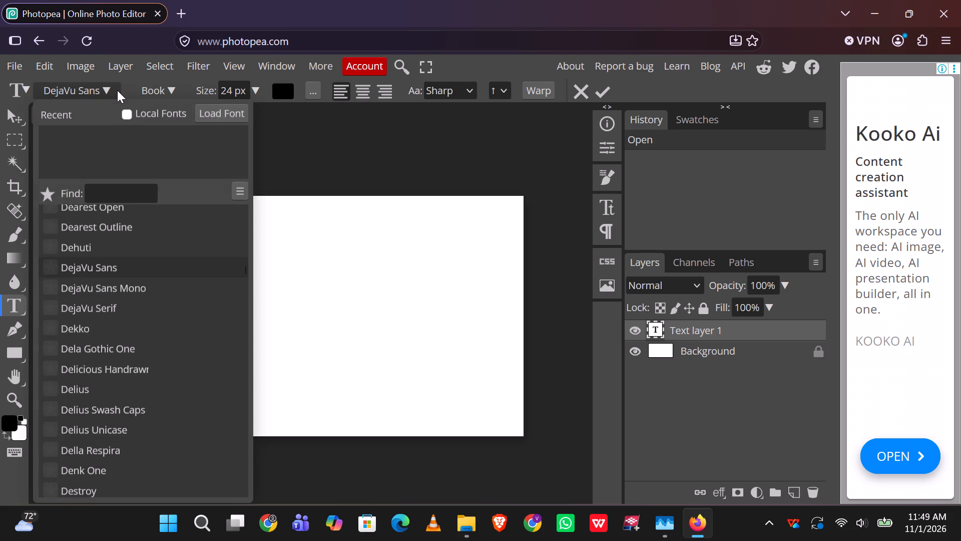
pyautogui.scroll(3, 155, 285)
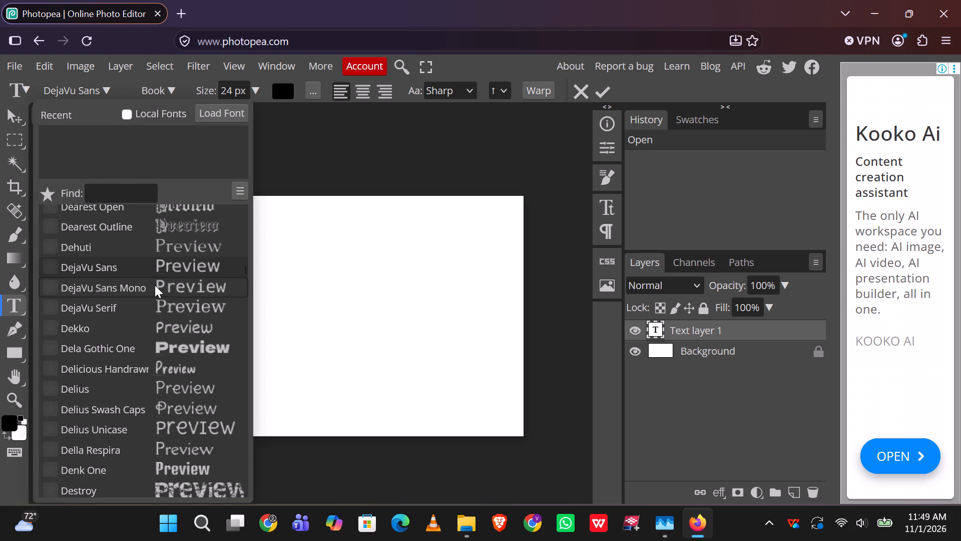
pyautogui.scroll(-2, 155, 285)
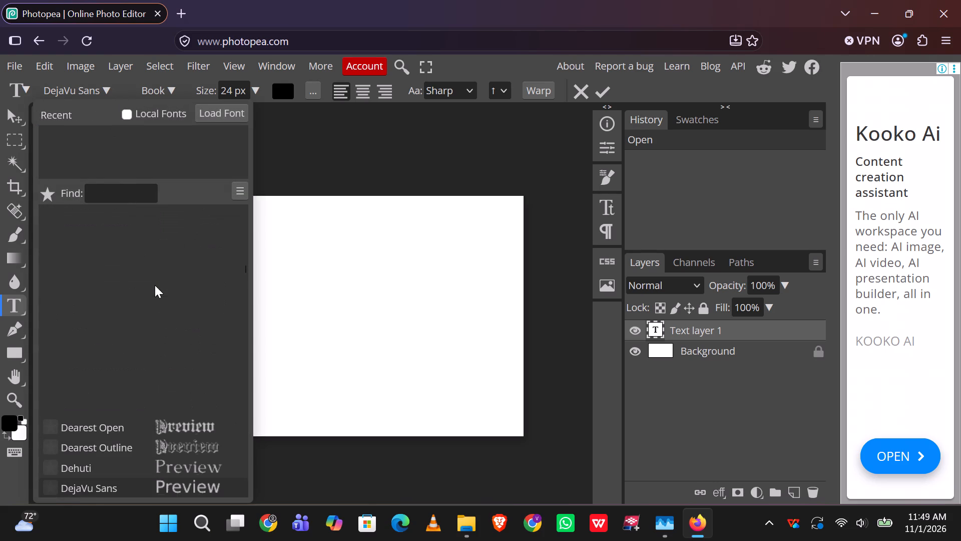
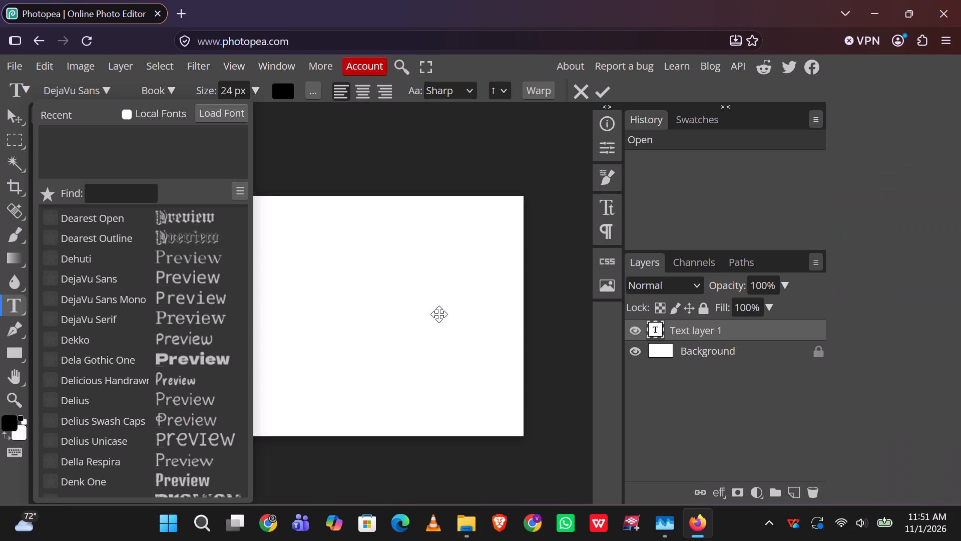
# Filter the font choices by "mon" and set the new text layer's font to Rubik Mono One.
pyautogui.click(110, 194)
pyautogui.write('mo')
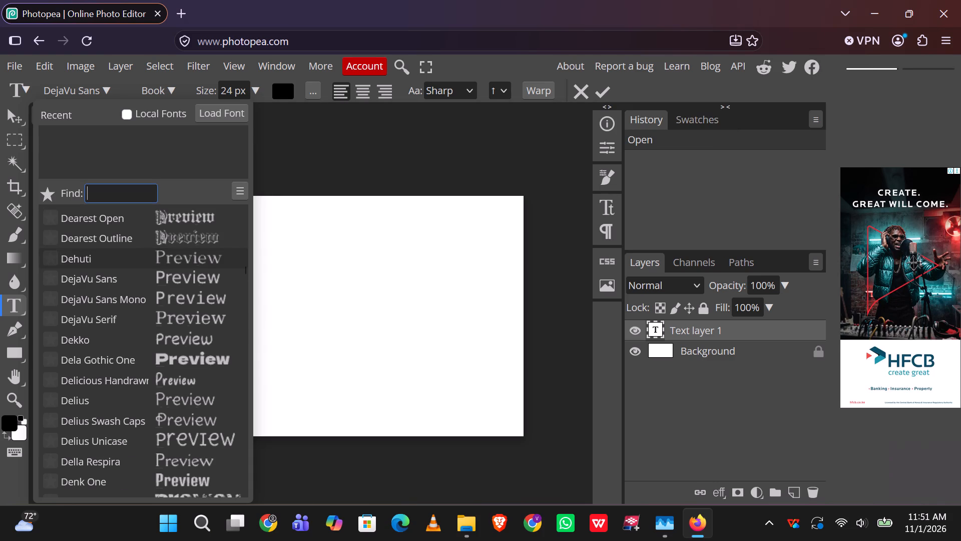
pyautogui.press('n')
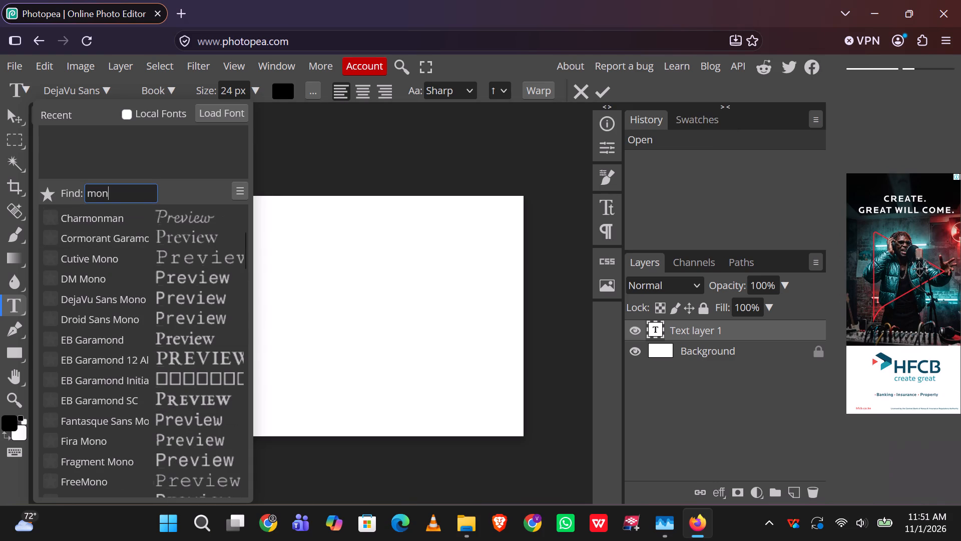
pyautogui.press('s')
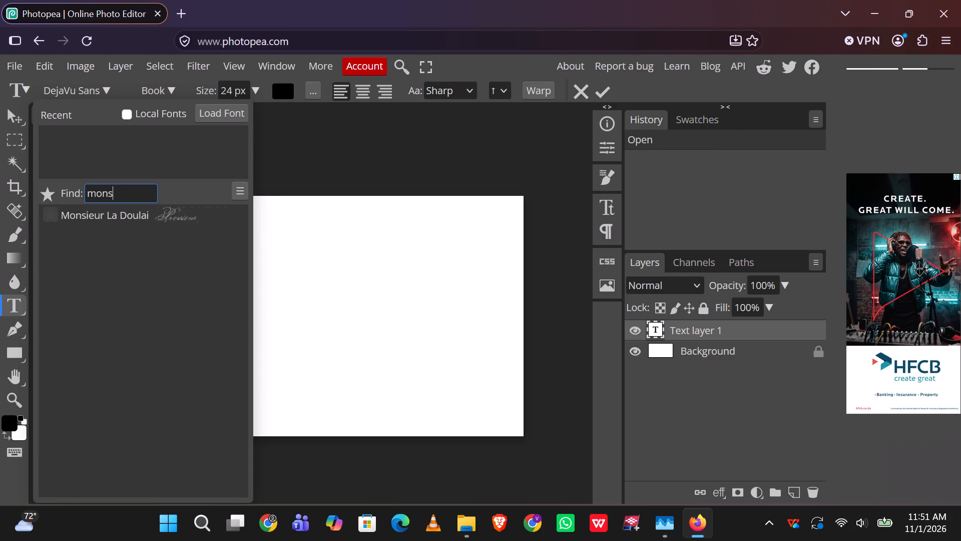
pyautogui.press('BackSpace')
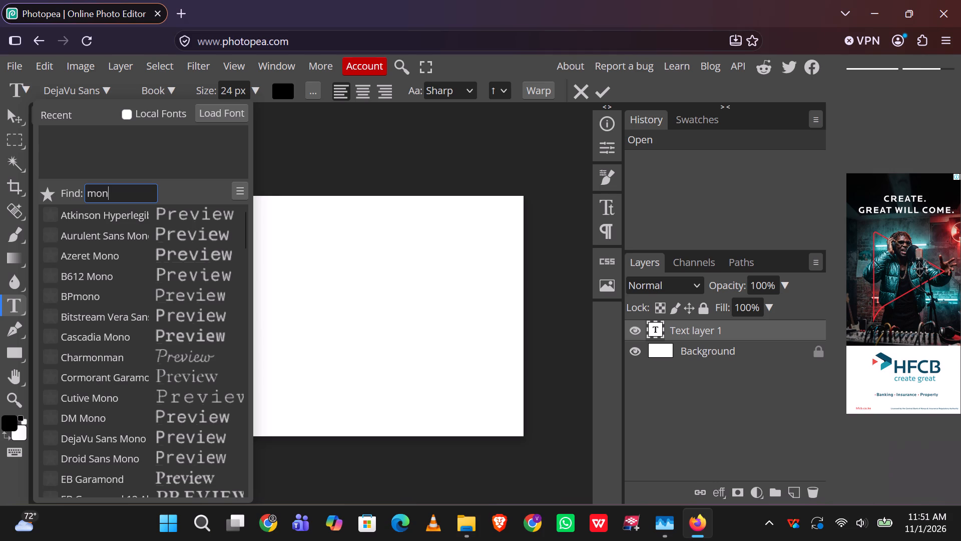
pyautogui.scroll(-2, 165, 333)
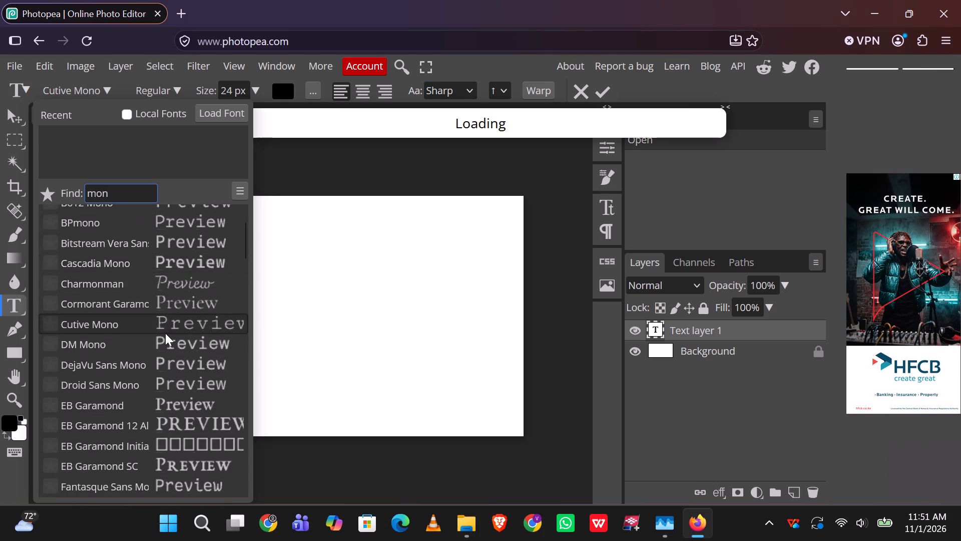
pyautogui.scroll(-3, 165, 333)
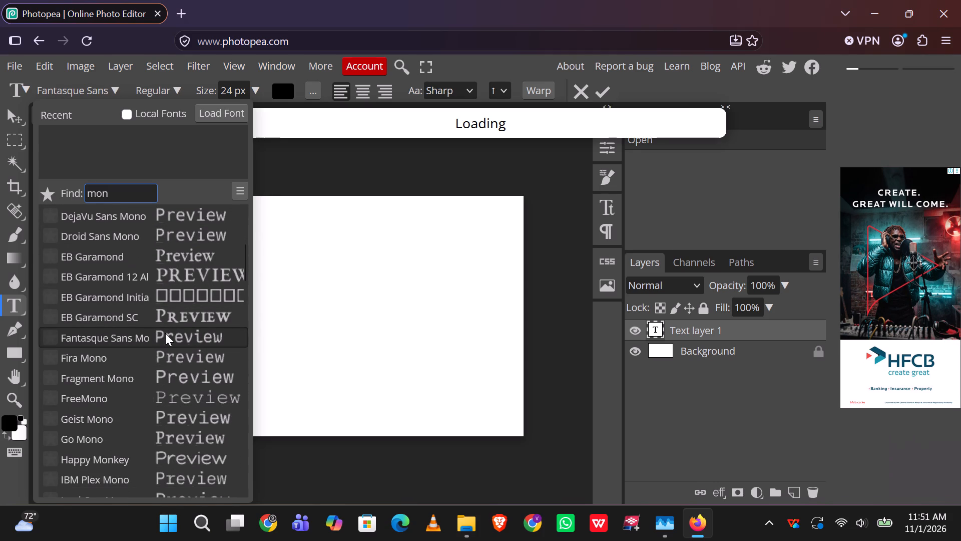
pyautogui.scroll(-5, 166, 329)
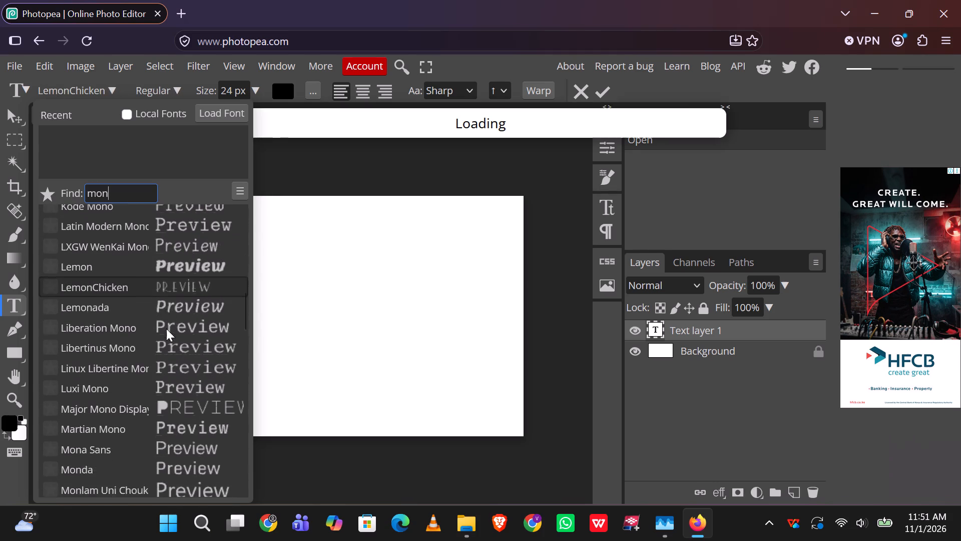
pyautogui.scroll(-4, 166, 329)
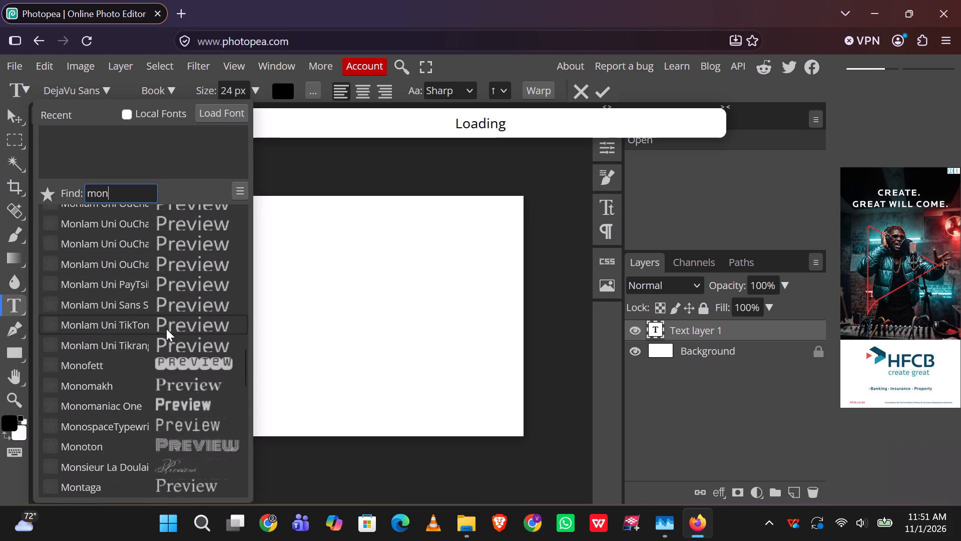
pyautogui.scroll(-3, 166, 329)
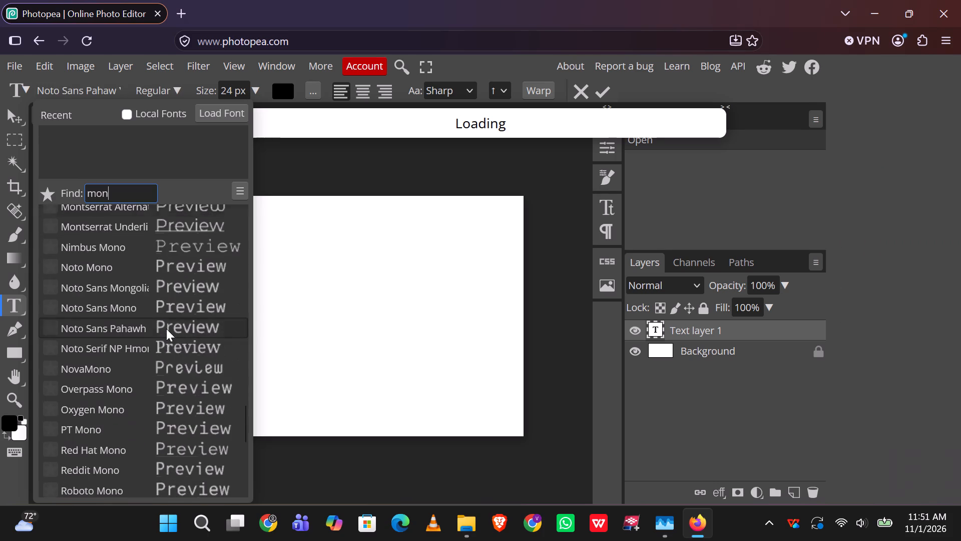
pyautogui.scroll(-2, 166, 329)
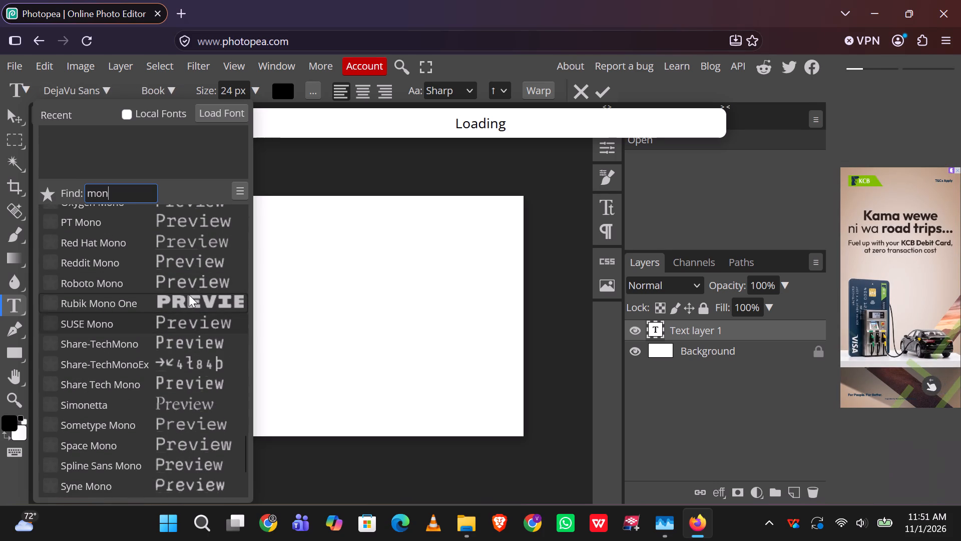
pyautogui.click(189, 295)
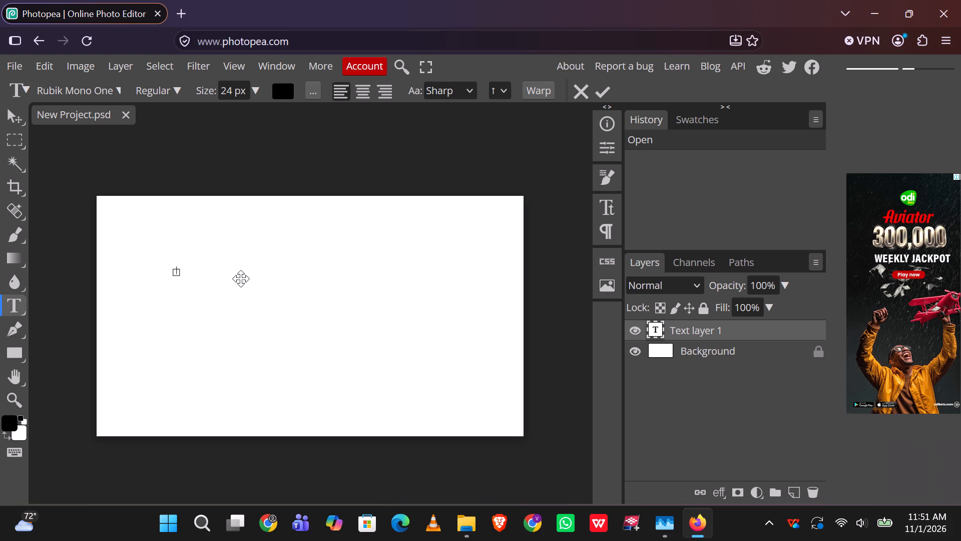
# Enter the text "meeting" with "god" on a second line.
pyautogui.press('m')
pyautogui.write('ee')
pyautogui.write('tin')
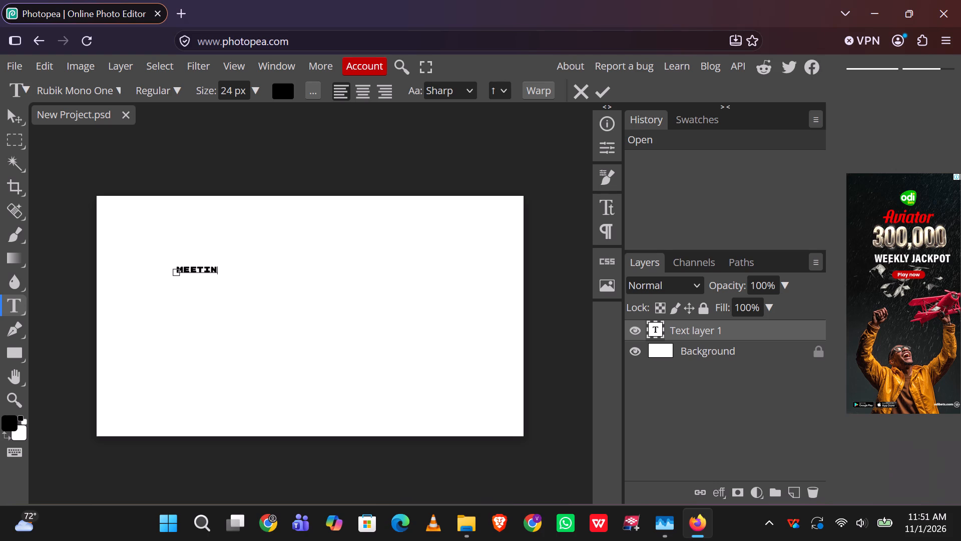
pyautogui.press('g')
pyautogui.press('Return')
pyautogui.write('god')
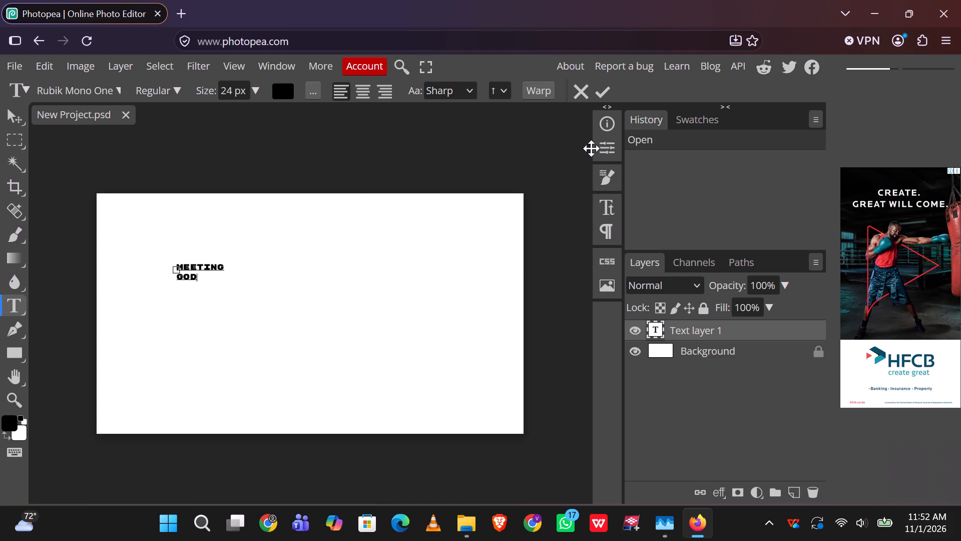
# Centre-align the text, re-enter "god" as its second line so both lines are centred, and commit the text.
pyautogui.click(612, 147)
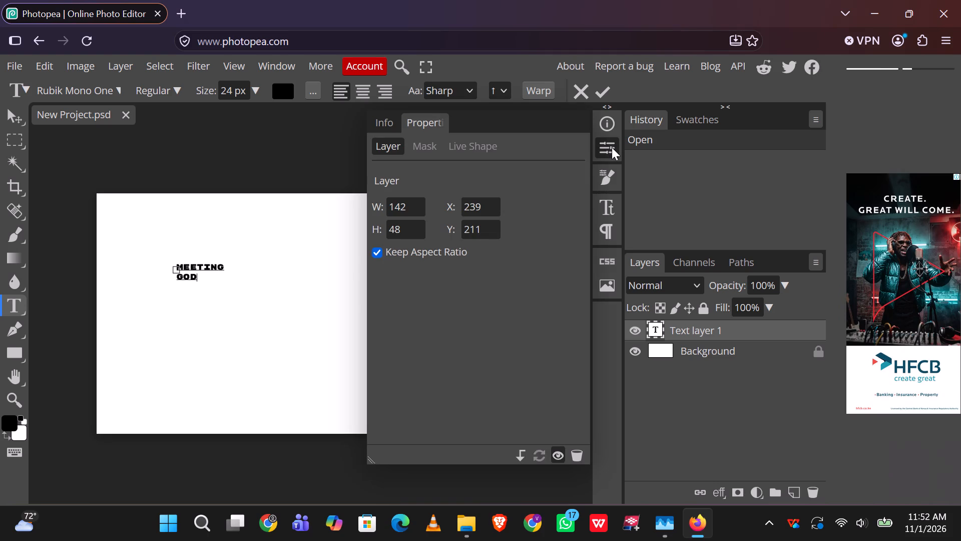
pyautogui.click(612, 147)
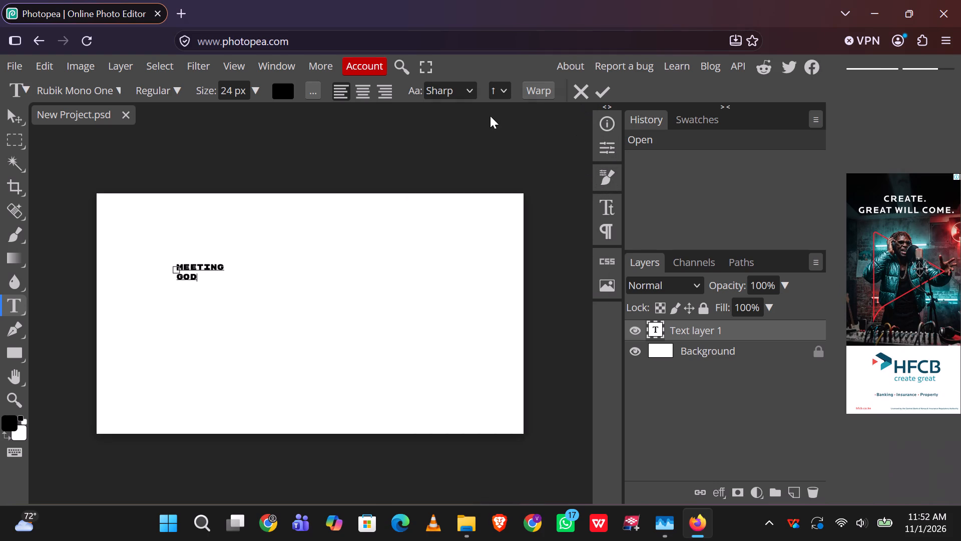
pyautogui.click(366, 94)
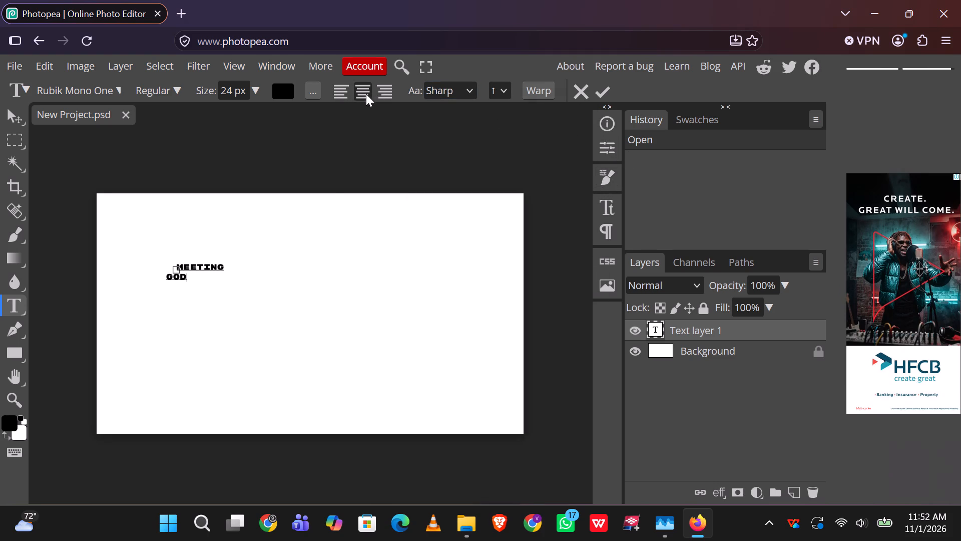
pyautogui.click(291, 160)
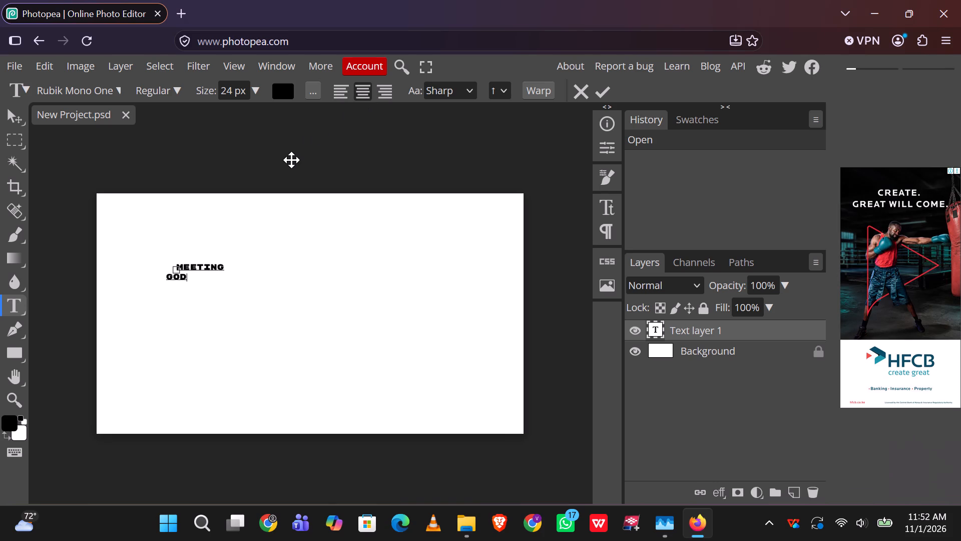
pyautogui.press('BackSpace')
pyautogui.press('BackSpace')
pyautogui.press('BackSpace')
pyautogui.press('BackSpace')
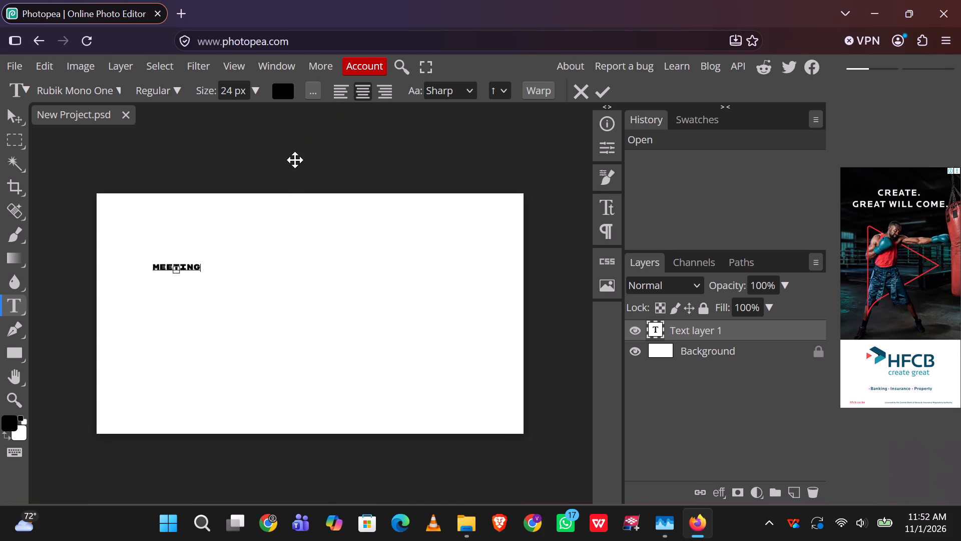
pyautogui.press('Return')
pyautogui.write('god')
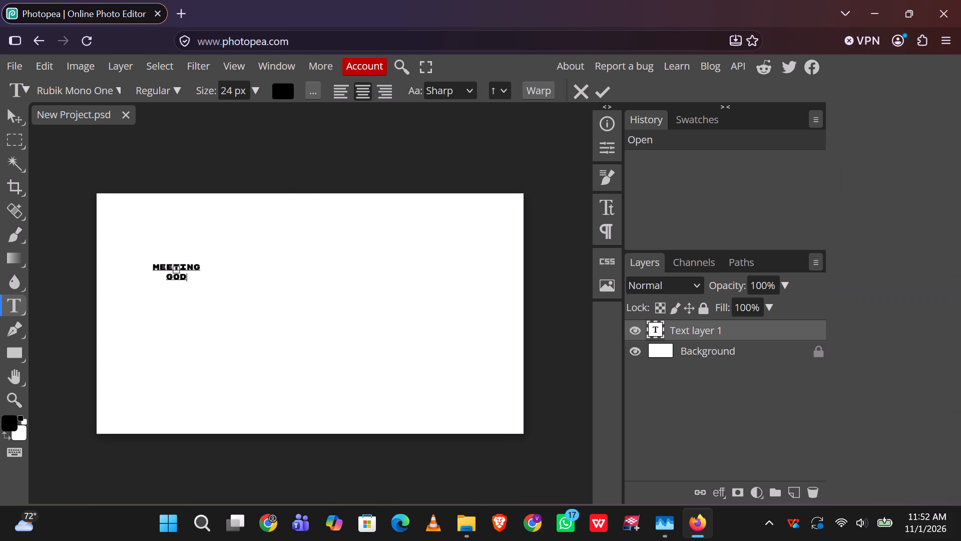
pyautogui.click(10, 117)
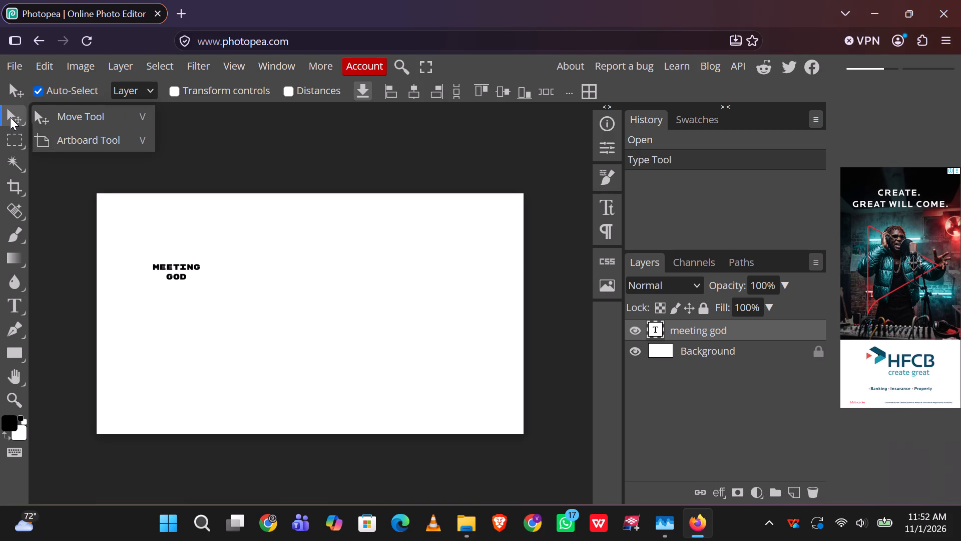
# Start a Free Transform on the "meeting god" text layer.
pyautogui.hotkey('ctrl', 't')
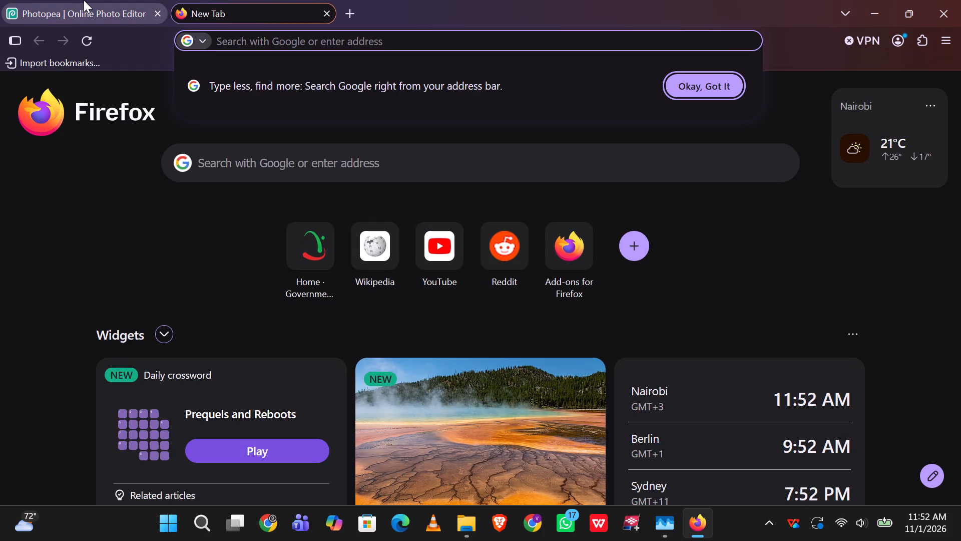
pyautogui.click(83, 9)
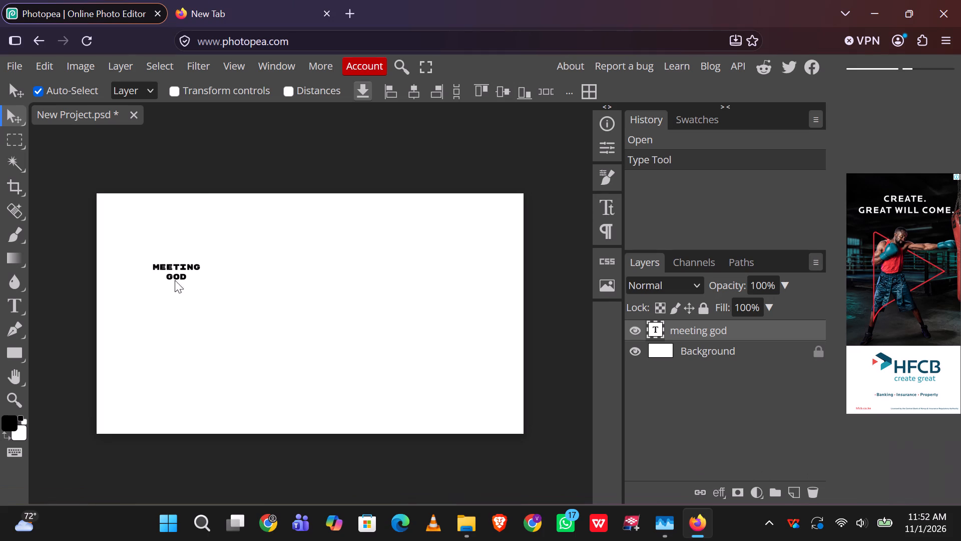
pyautogui.click(50, 68)
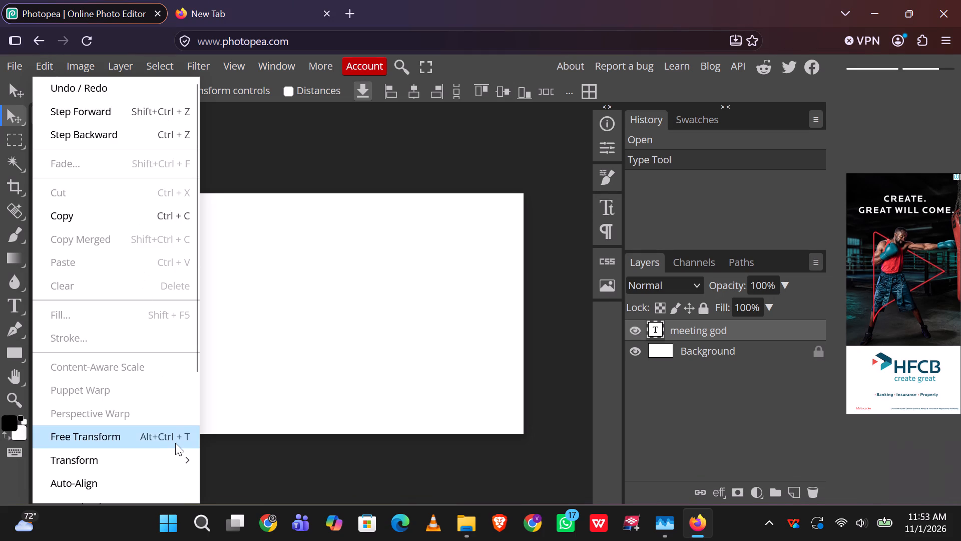
pyautogui.click(175, 443)
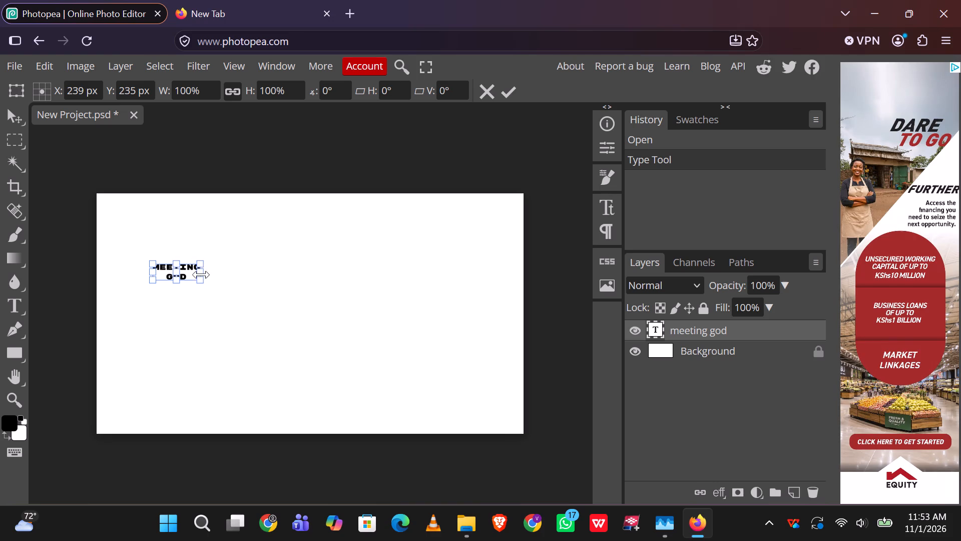
# Scale the "meeting god" text up proportionally to about 586% from its upper-left corner and commit the transform.
pyautogui.moveTo(201, 284); pyautogui.dragTo(274, 345)
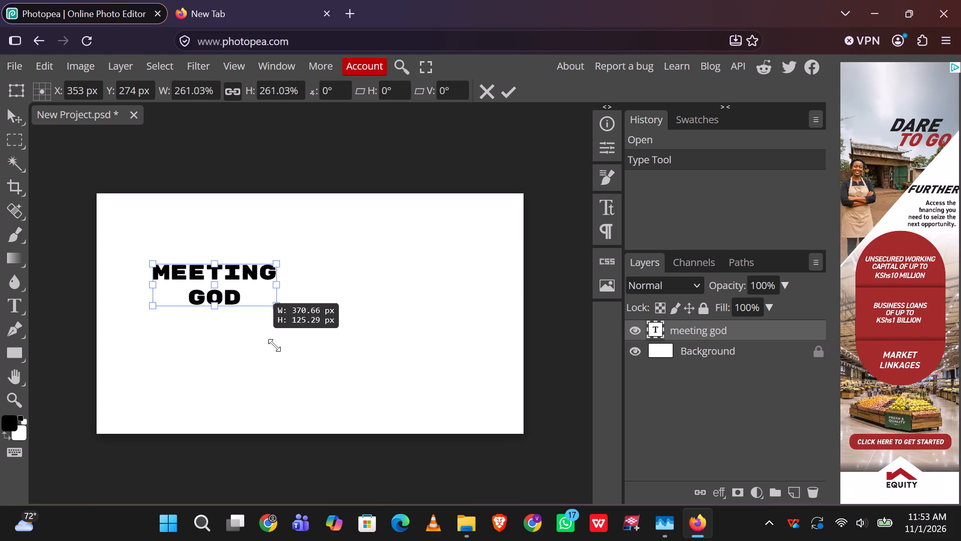
pyautogui.moveTo(274, 345); pyautogui.dragTo(341, 389)
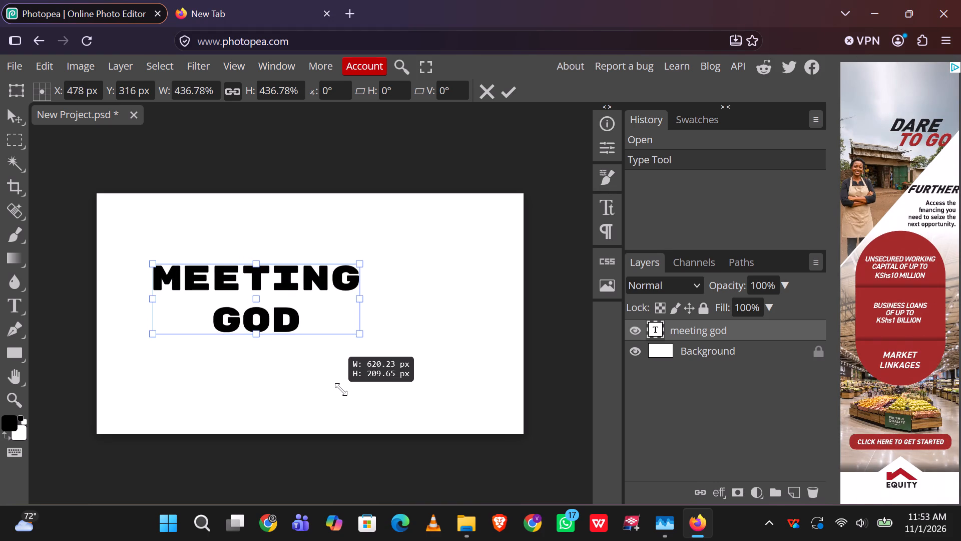
pyautogui.moveTo(341, 389); pyautogui.dragTo(408, 421)
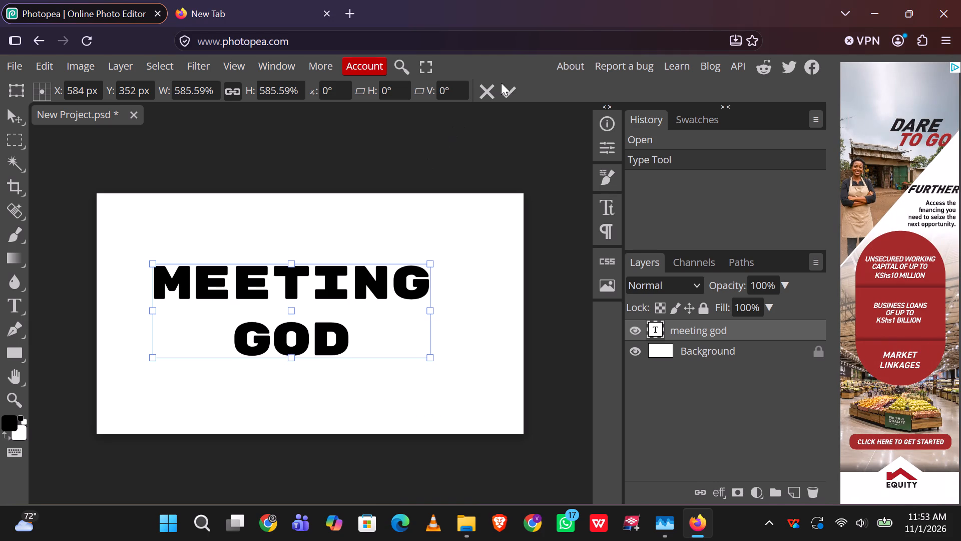
pyautogui.click(512, 86)
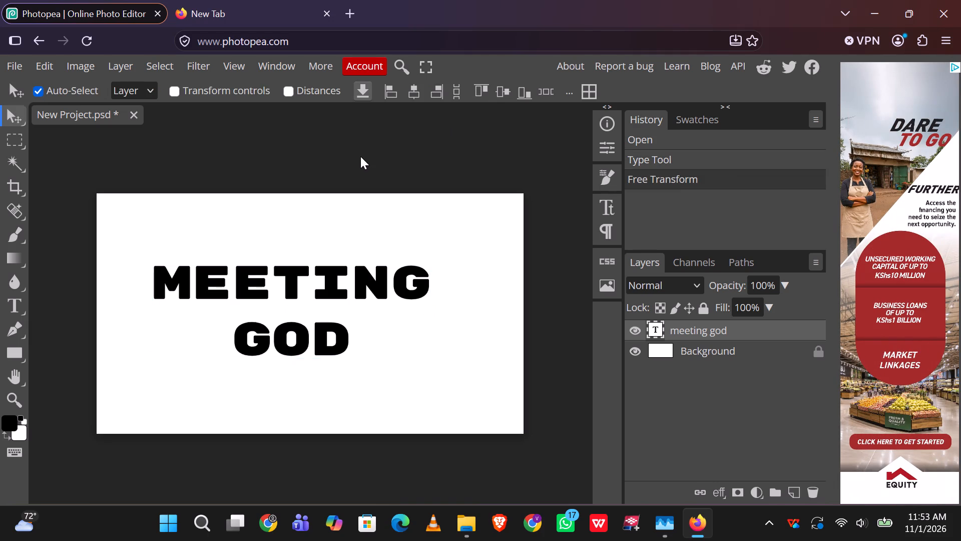
# Select both lines of the "meeting god" text for editing and open its detailed character settings, dismissing the chat notification.
pyautogui.click(27, 309)
pyautogui.click(15, 307)
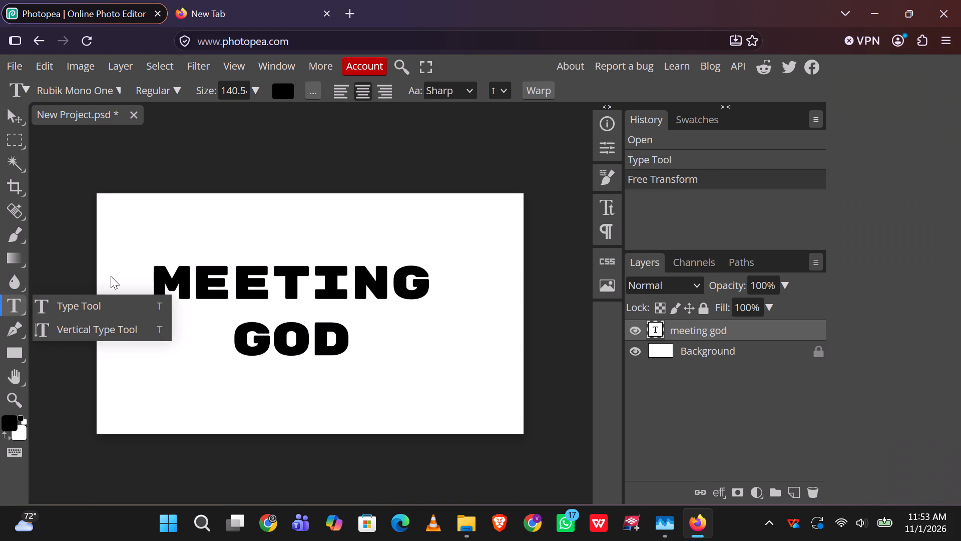
pyautogui.click(168, 275)
pyautogui.moveTo(168, 275); pyautogui.dragTo(436, 355)
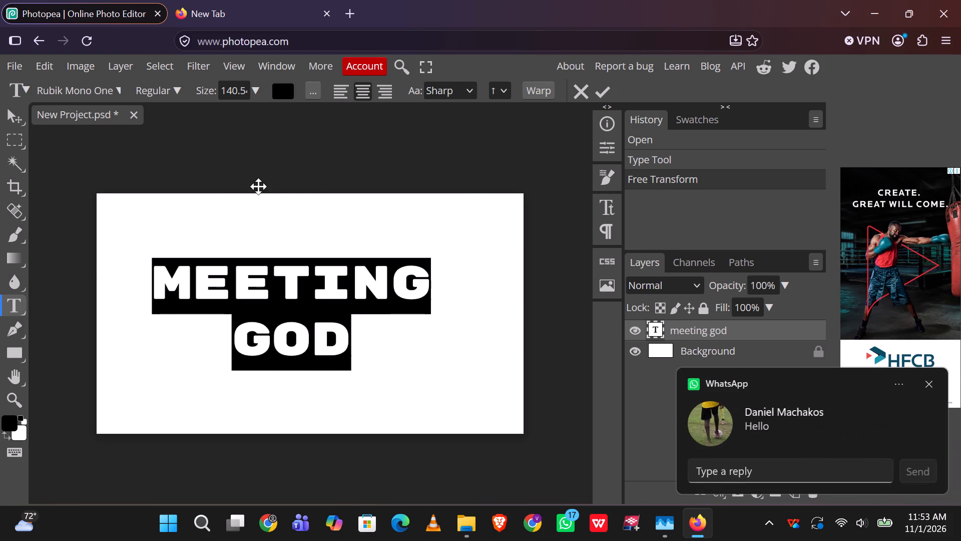
pyautogui.click(932, 386)
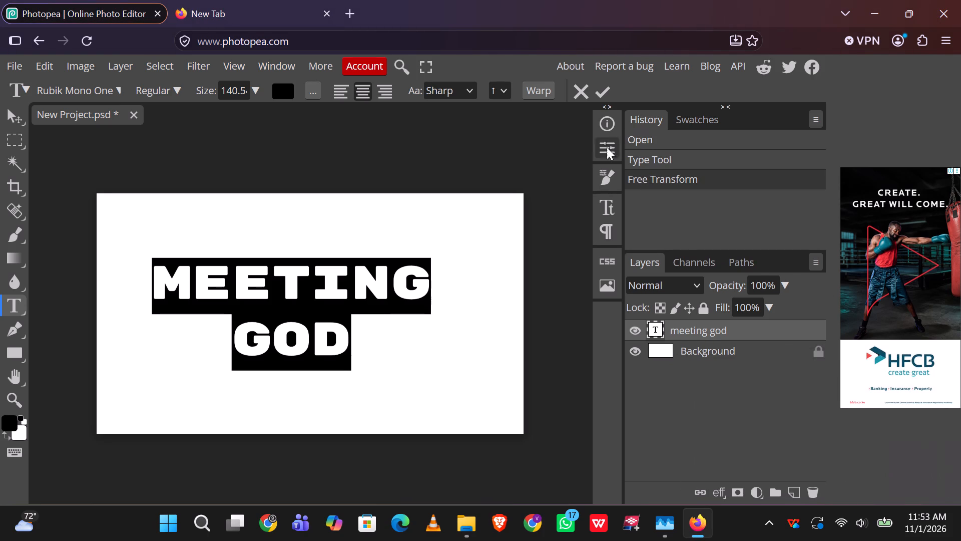
pyautogui.click(609, 198)
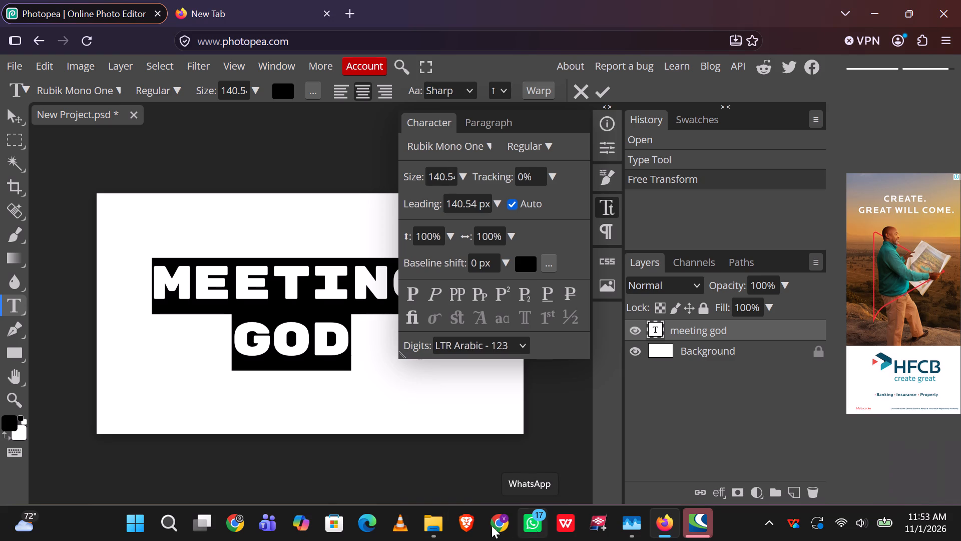
# Search the computer for "whatsapp" and launch the WhatsApp app.
pyautogui.click(176, 526)
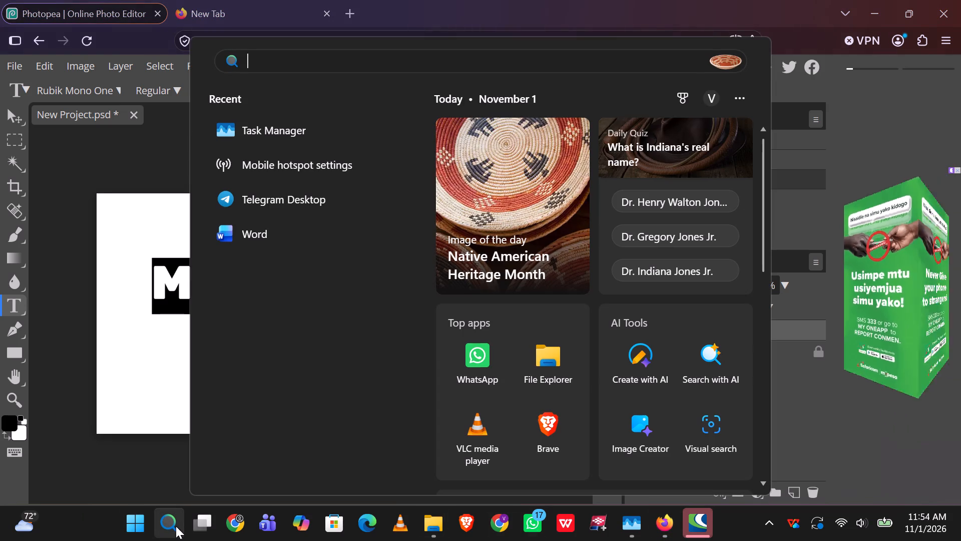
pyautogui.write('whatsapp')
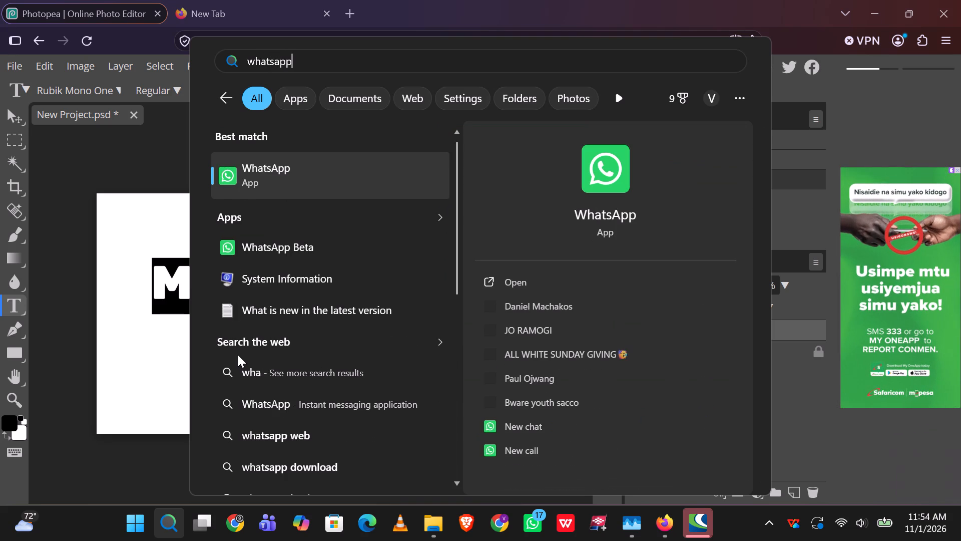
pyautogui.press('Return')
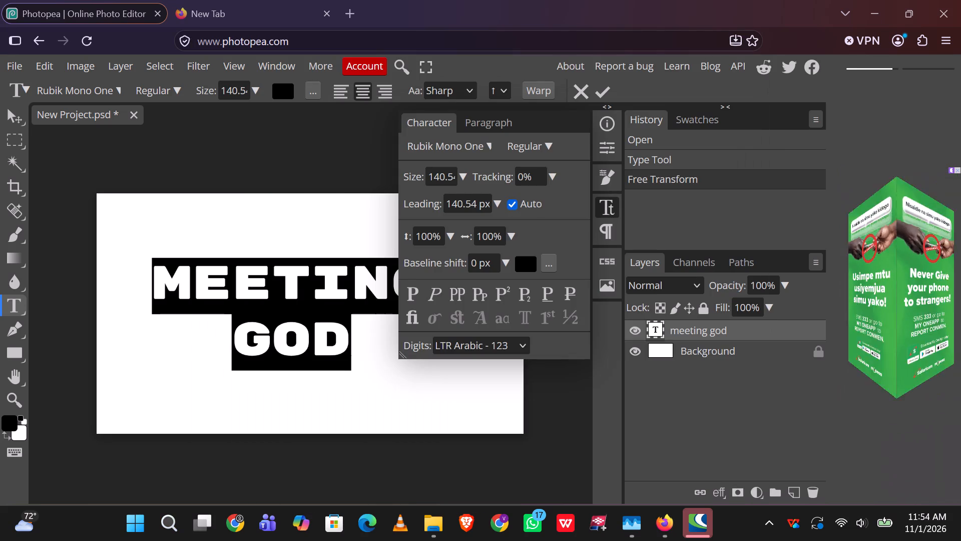
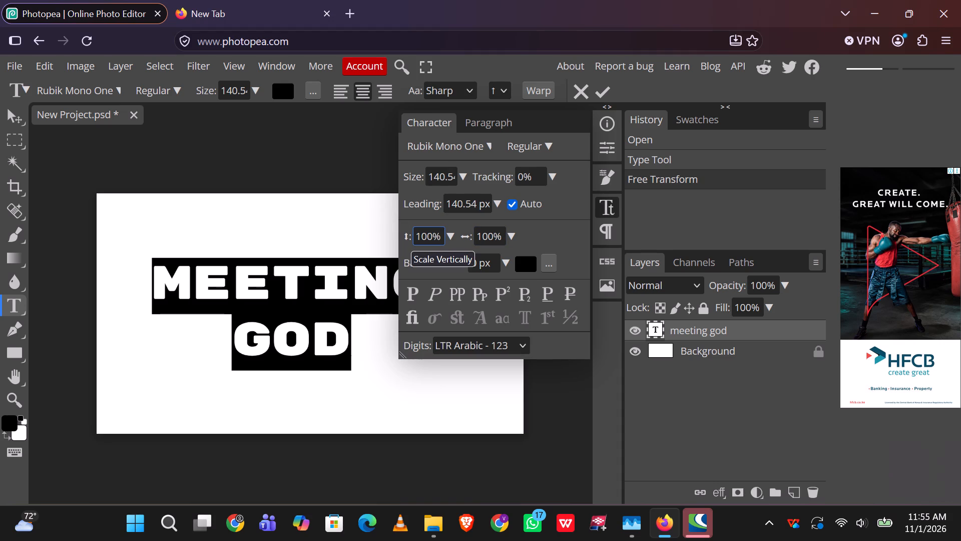
# Adjust the vertical scale of the selected "meeting god" text to 118%.
pyautogui.moveTo(411, 235); pyautogui.dragTo(387, 239)
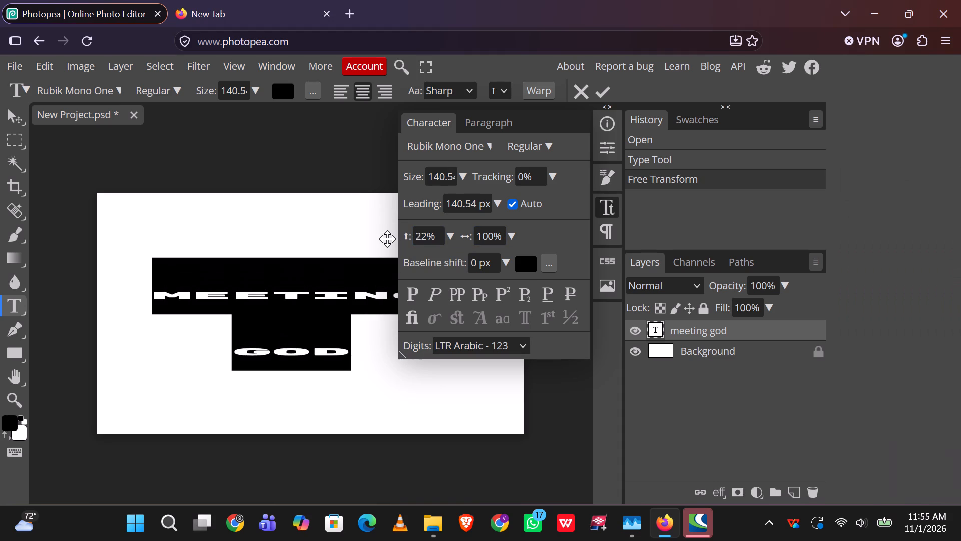
pyautogui.moveTo(387, 239); pyautogui.dragTo(445, 252)
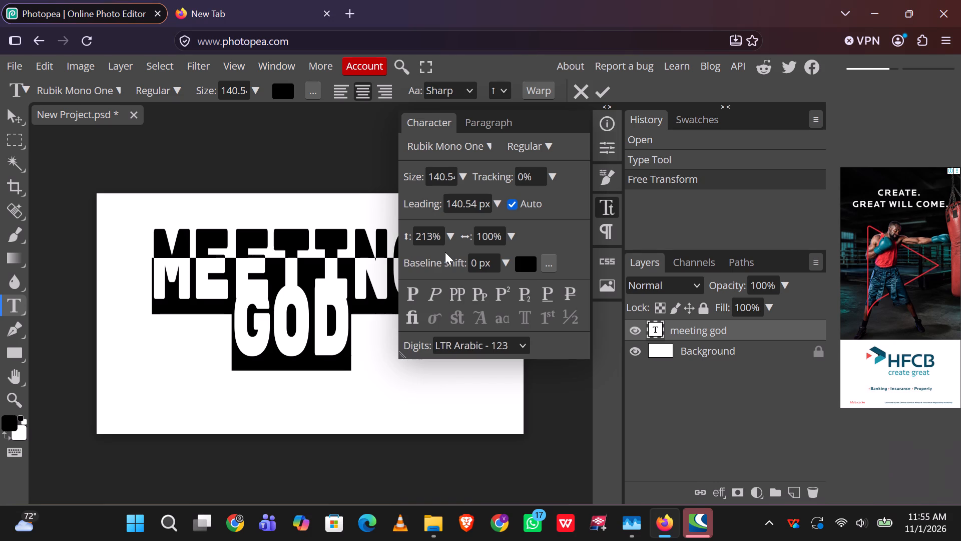
pyautogui.moveTo(445, 252); pyautogui.dragTo(411, 257)
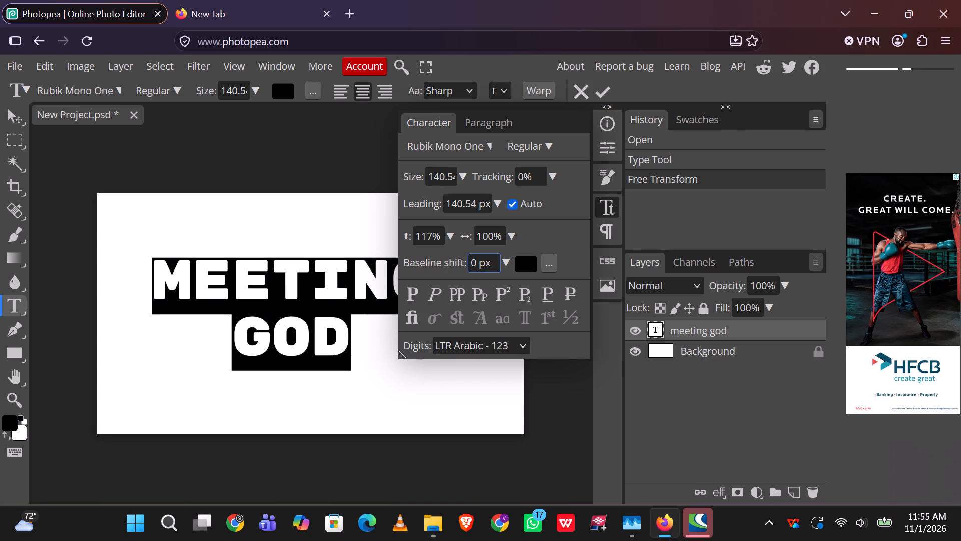
pyautogui.moveTo(411, 257); pyautogui.dragTo(416, 257)
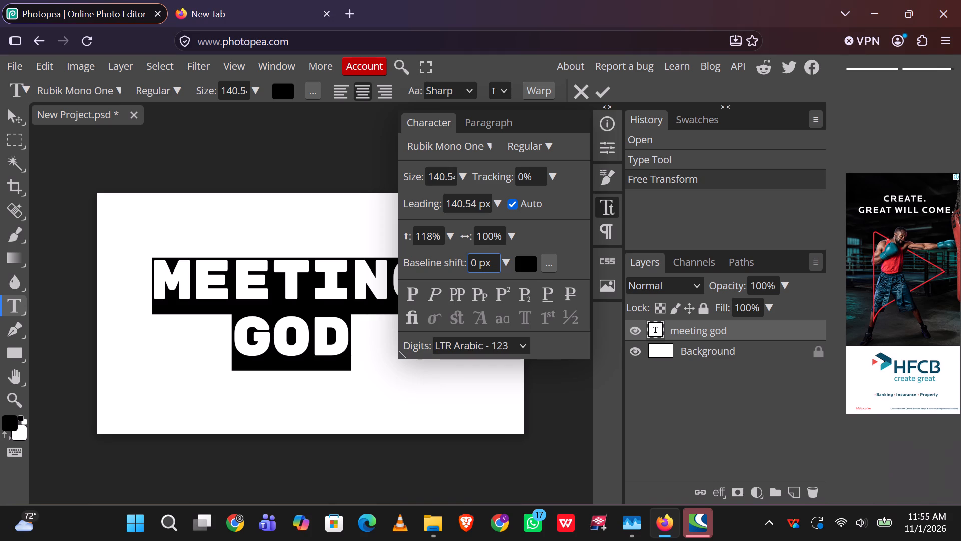
# Set the vertical scale of the selected "meeting god" text to 125%.
pyautogui.click(450, 235)
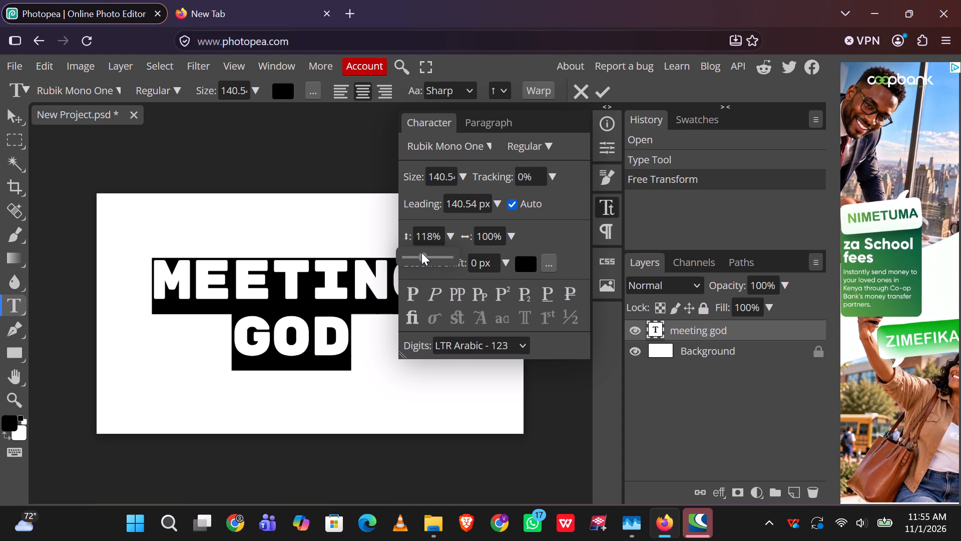
pyautogui.moveTo(421, 257); pyautogui.dragTo(448, 257)
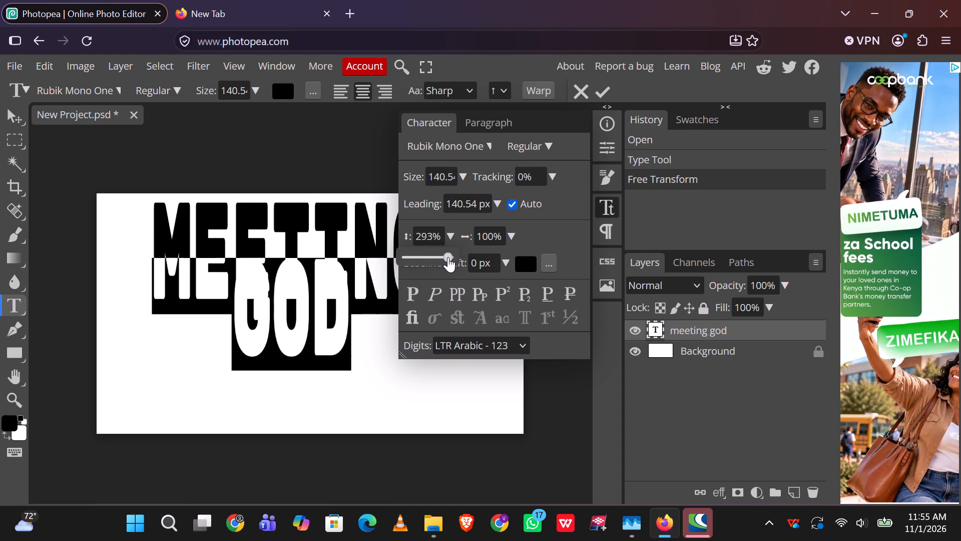
pyautogui.moveTo(448, 257); pyautogui.dragTo(424, 270)
pyautogui.click(424, 270)
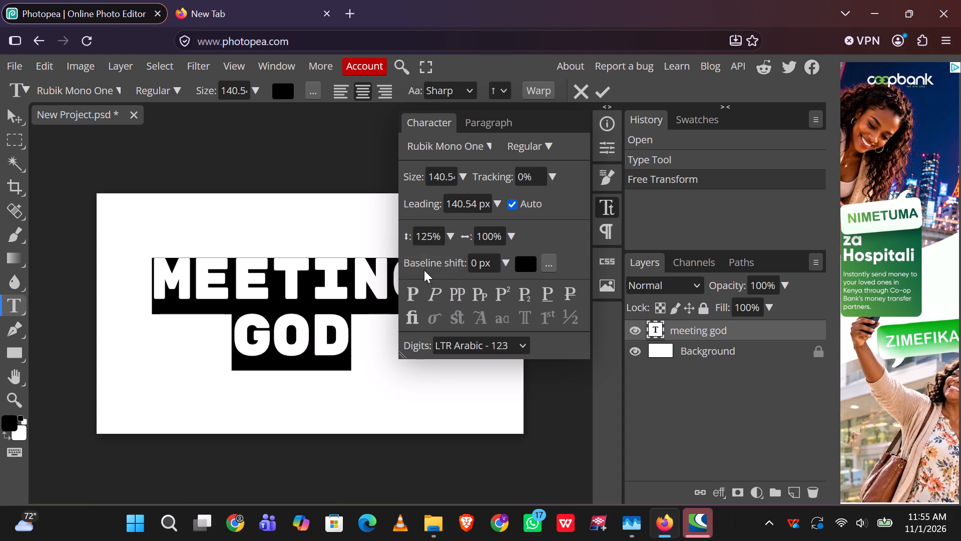
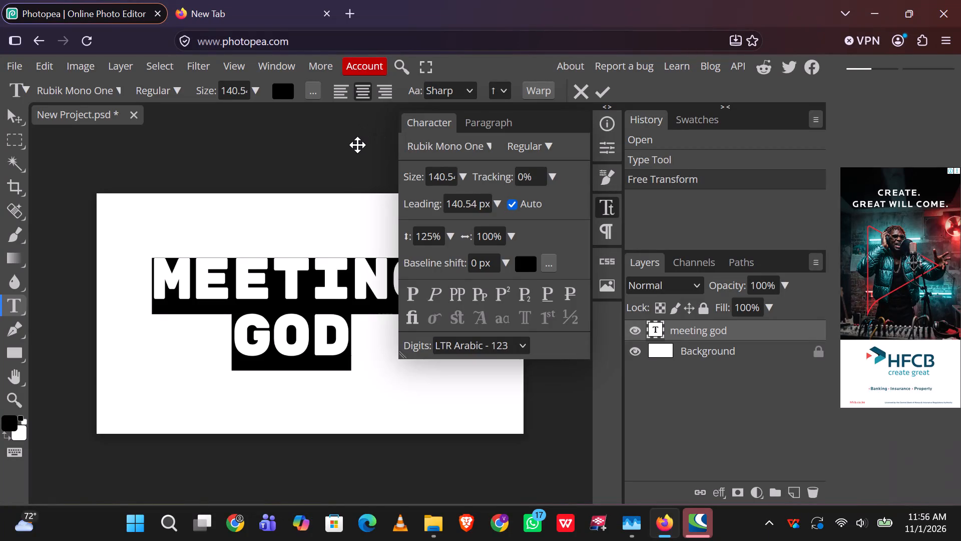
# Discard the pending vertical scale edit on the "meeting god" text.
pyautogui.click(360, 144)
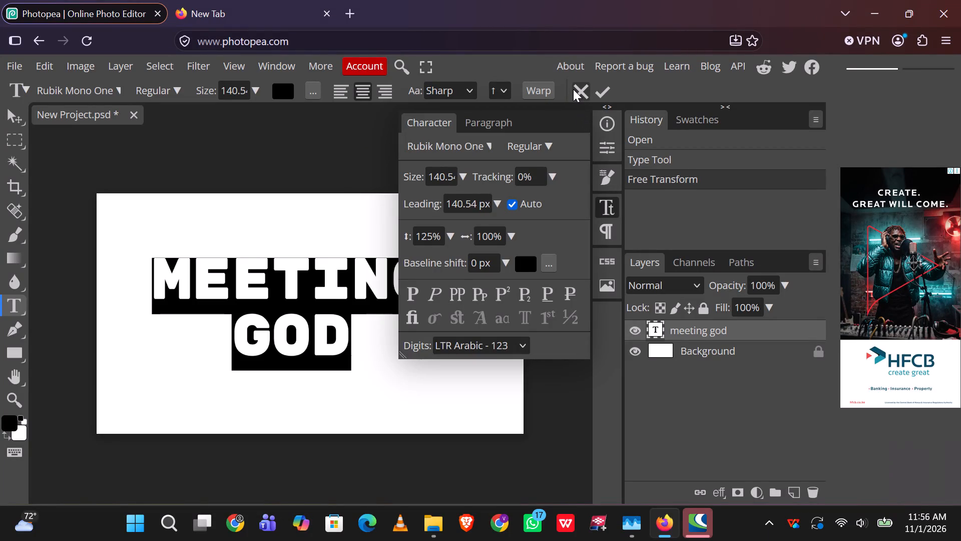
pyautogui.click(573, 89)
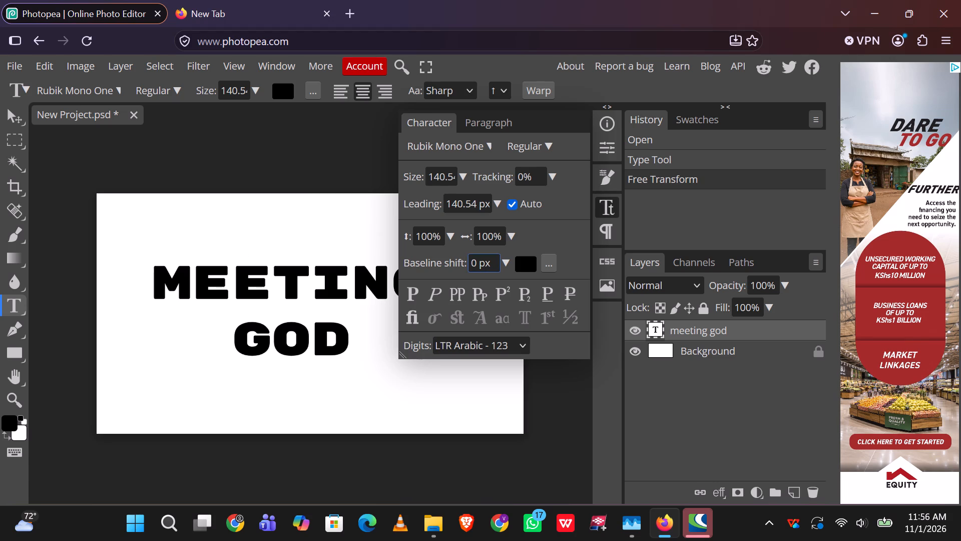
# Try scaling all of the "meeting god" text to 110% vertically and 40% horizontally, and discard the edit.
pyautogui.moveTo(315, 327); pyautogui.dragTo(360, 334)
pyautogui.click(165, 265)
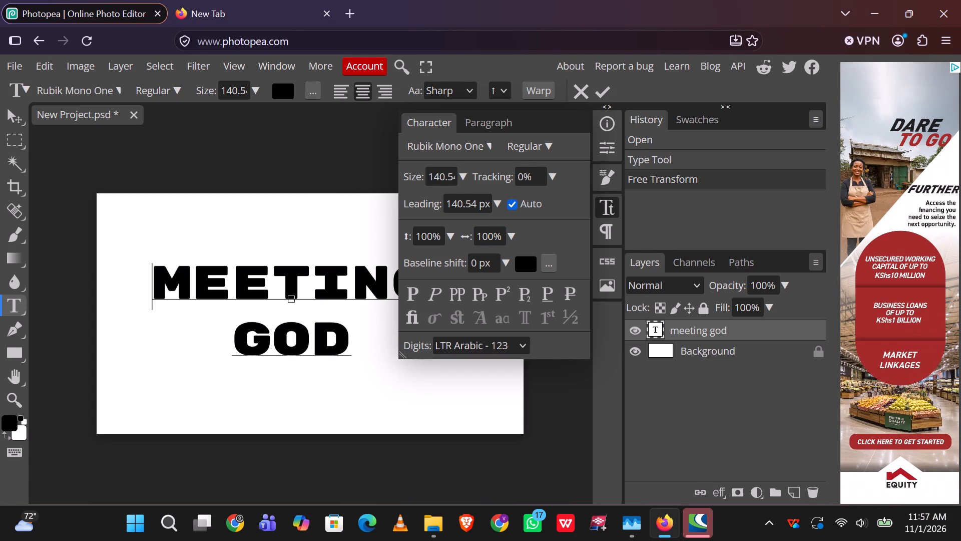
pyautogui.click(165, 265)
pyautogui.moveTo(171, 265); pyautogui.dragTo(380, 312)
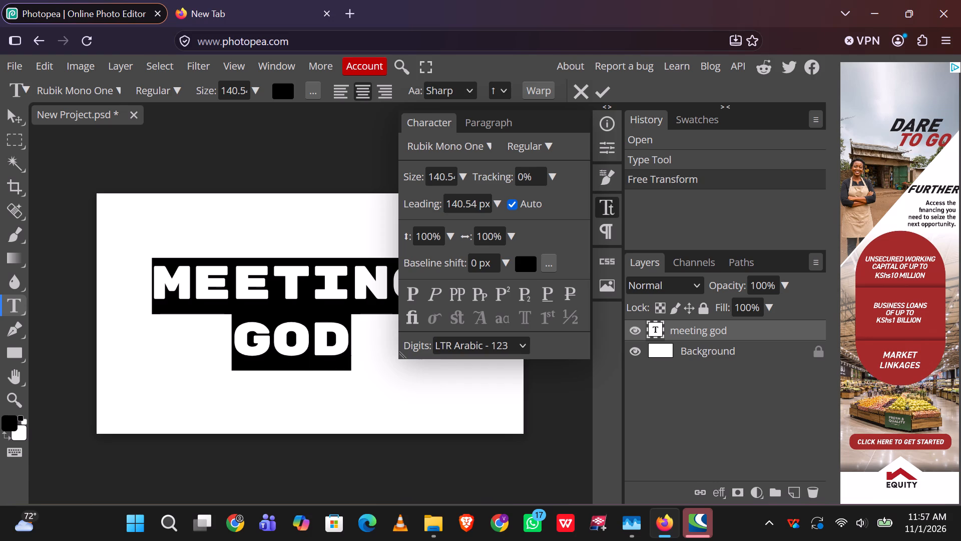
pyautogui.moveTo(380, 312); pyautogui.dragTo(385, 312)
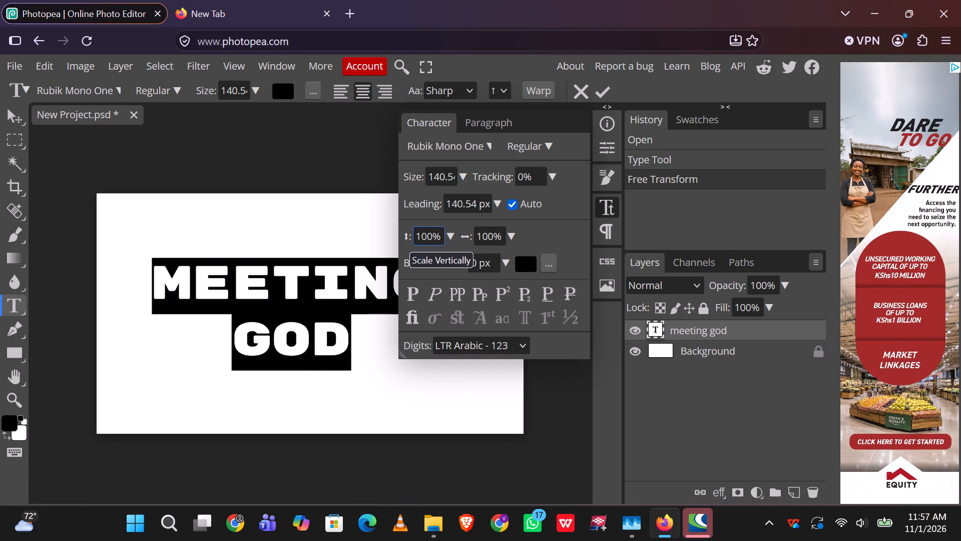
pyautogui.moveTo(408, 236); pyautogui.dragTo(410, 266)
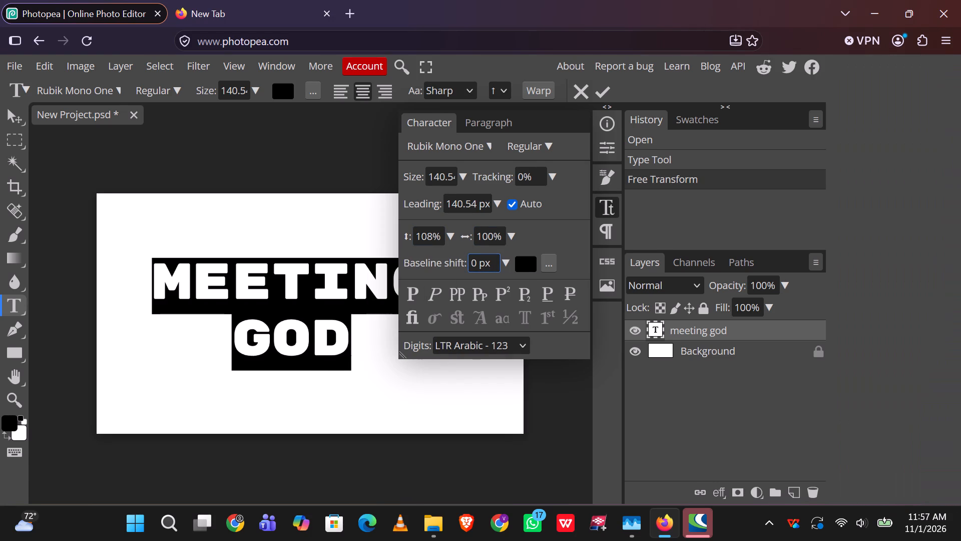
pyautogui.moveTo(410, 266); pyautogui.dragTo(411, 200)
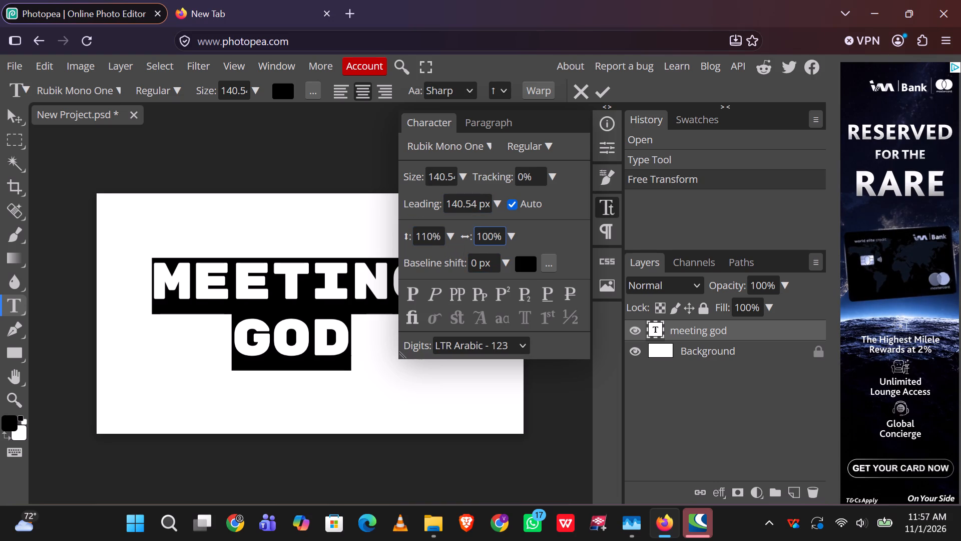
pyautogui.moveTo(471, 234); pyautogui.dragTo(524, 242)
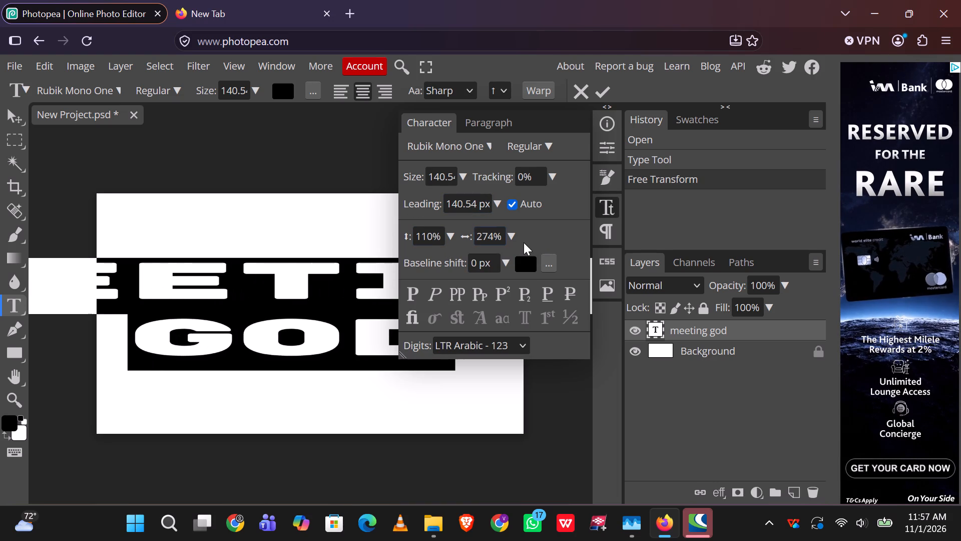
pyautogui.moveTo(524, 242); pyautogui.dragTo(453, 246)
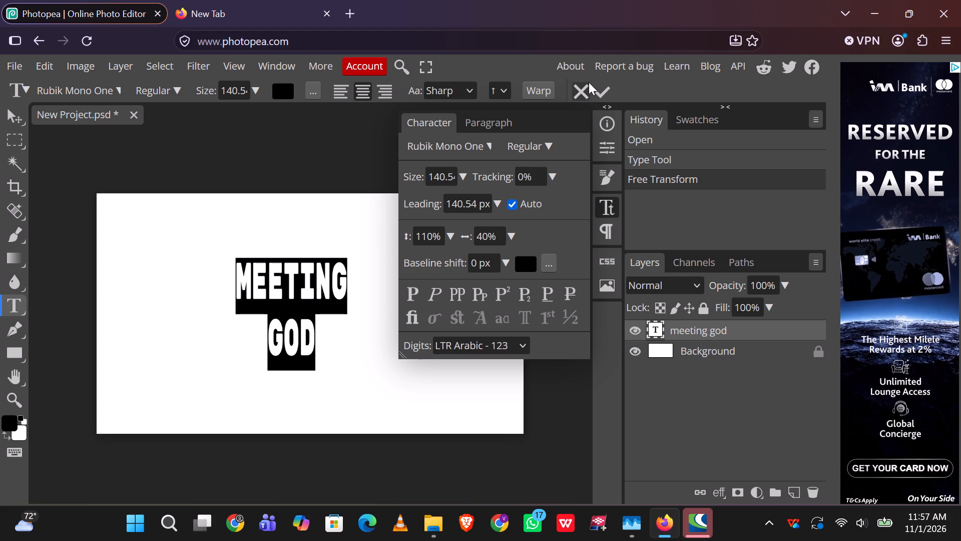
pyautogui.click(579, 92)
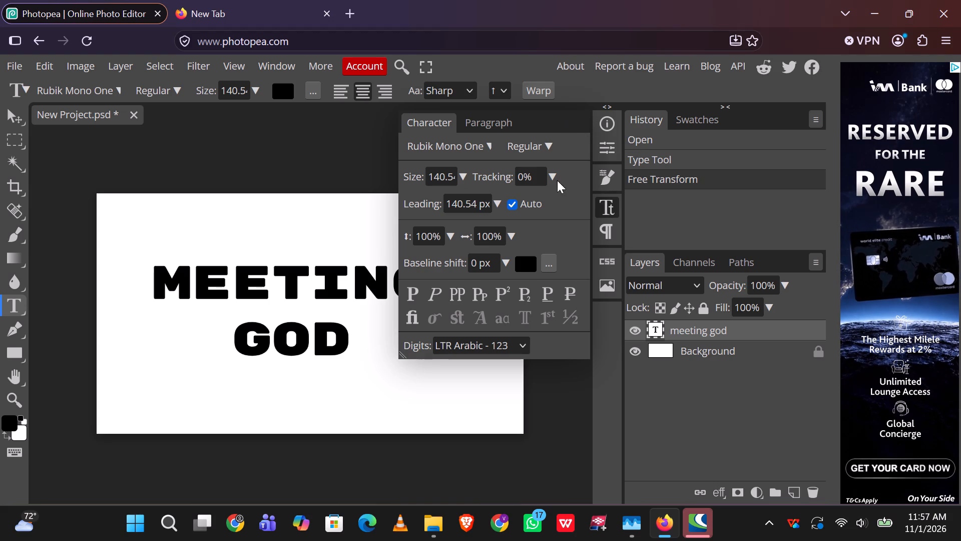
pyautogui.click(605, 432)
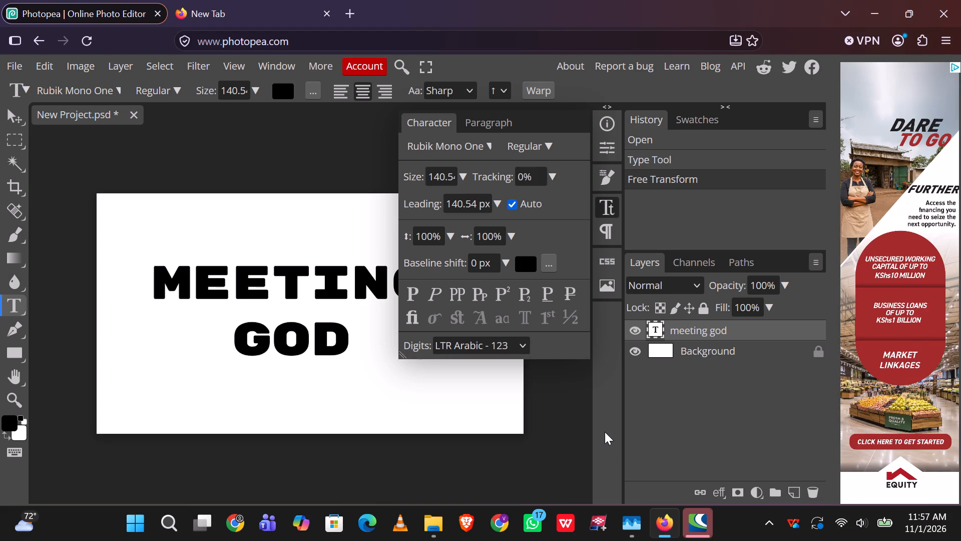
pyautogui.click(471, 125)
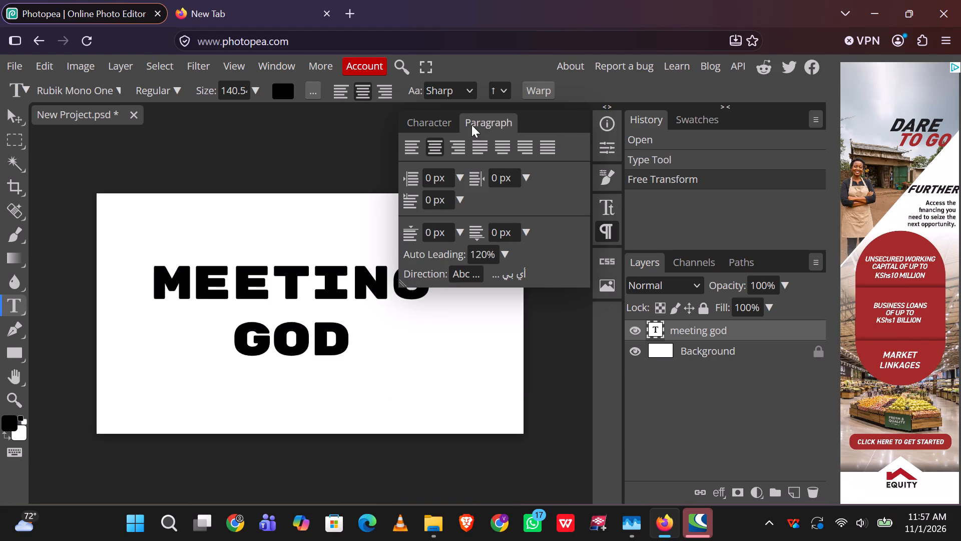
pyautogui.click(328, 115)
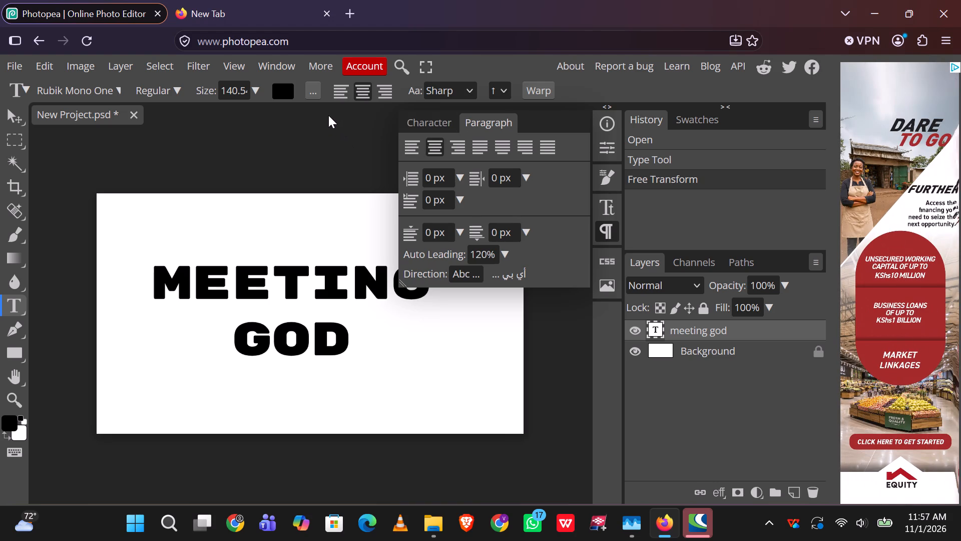